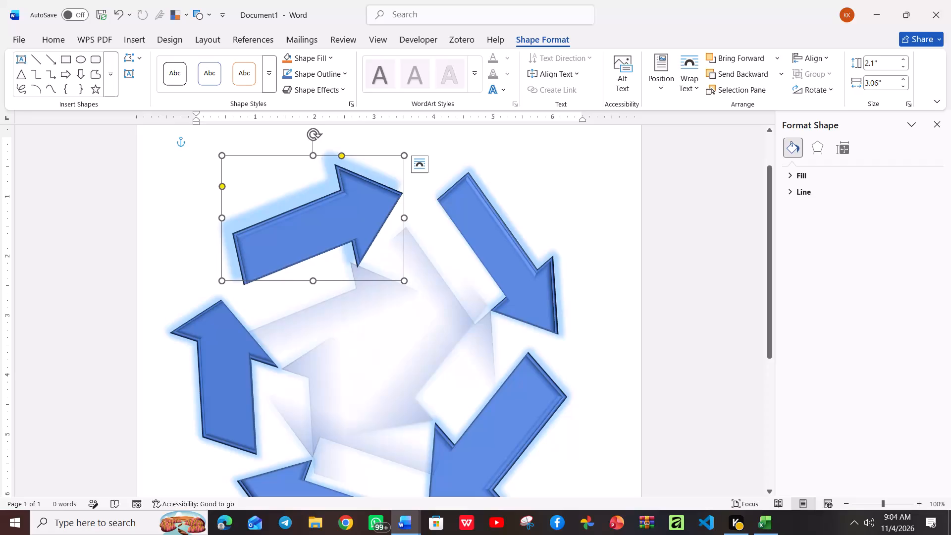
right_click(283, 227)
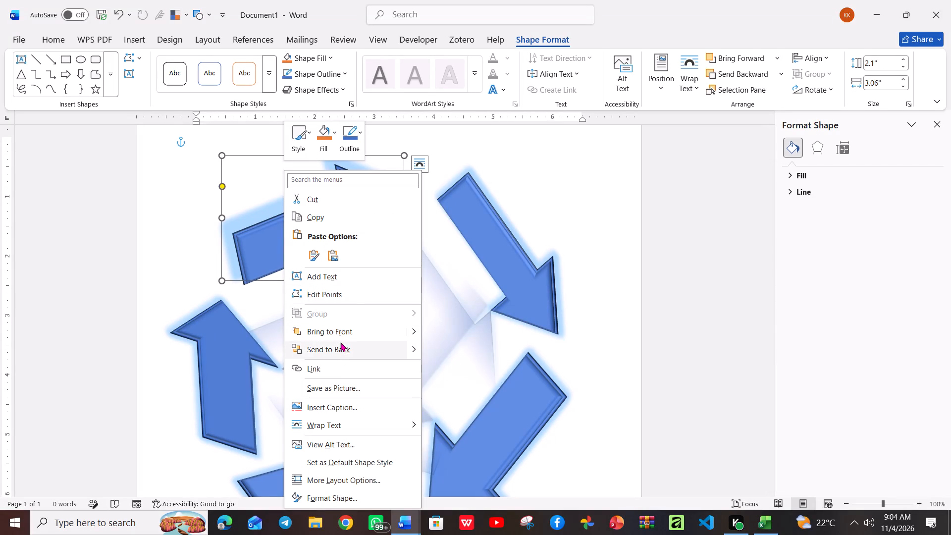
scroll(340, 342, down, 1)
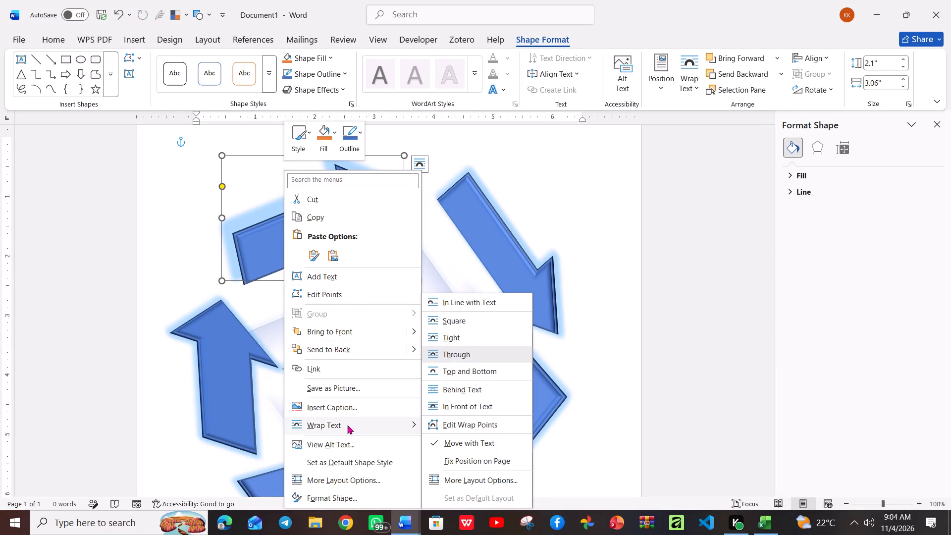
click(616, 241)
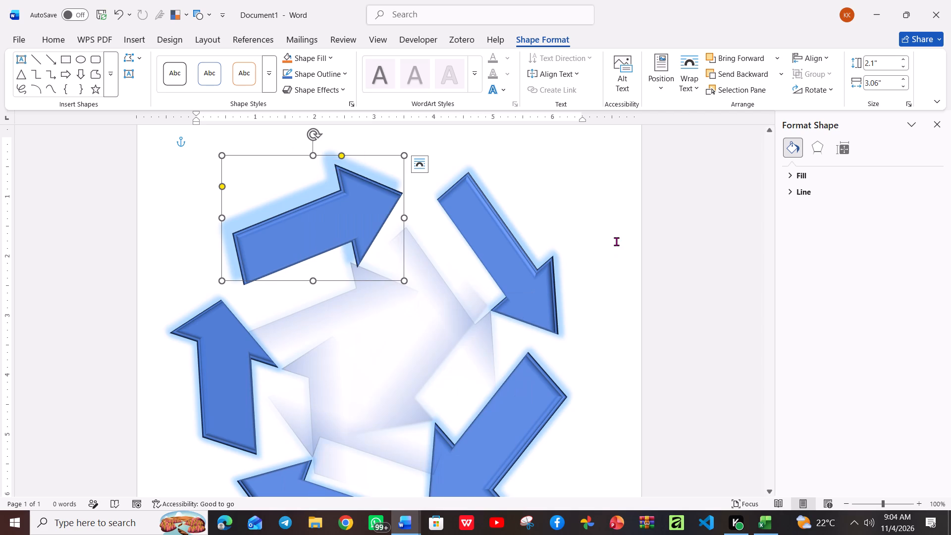
Set the fill of the selected upper-left arrow to No fill.
click(792, 152)
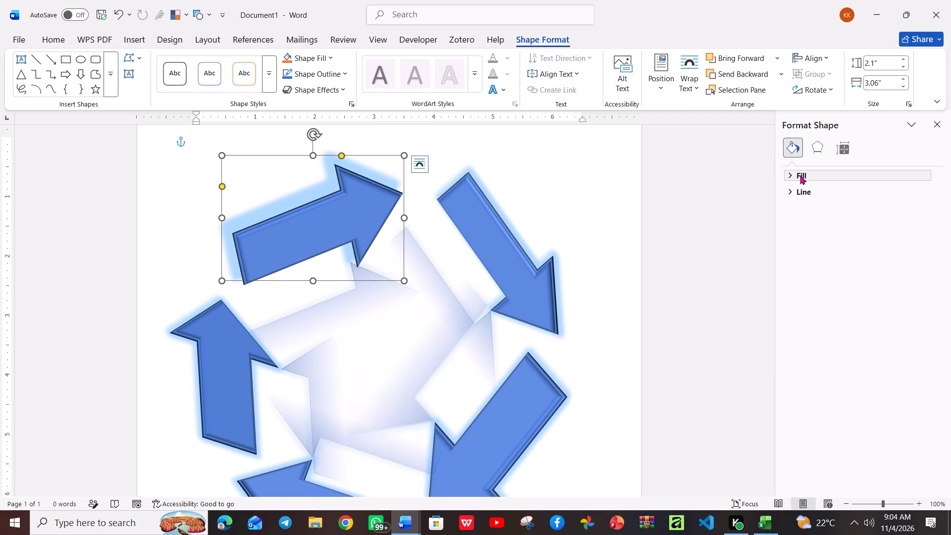
click(800, 175)
click(810, 191)
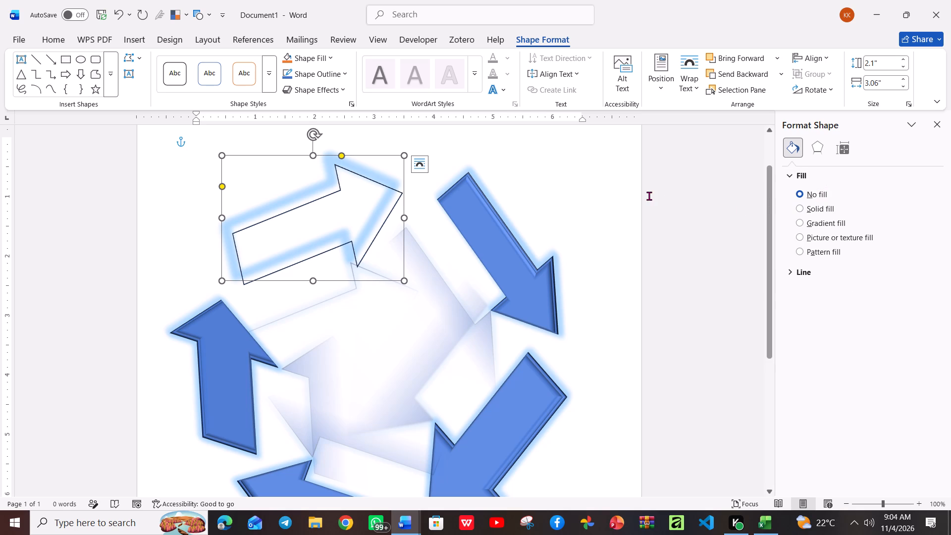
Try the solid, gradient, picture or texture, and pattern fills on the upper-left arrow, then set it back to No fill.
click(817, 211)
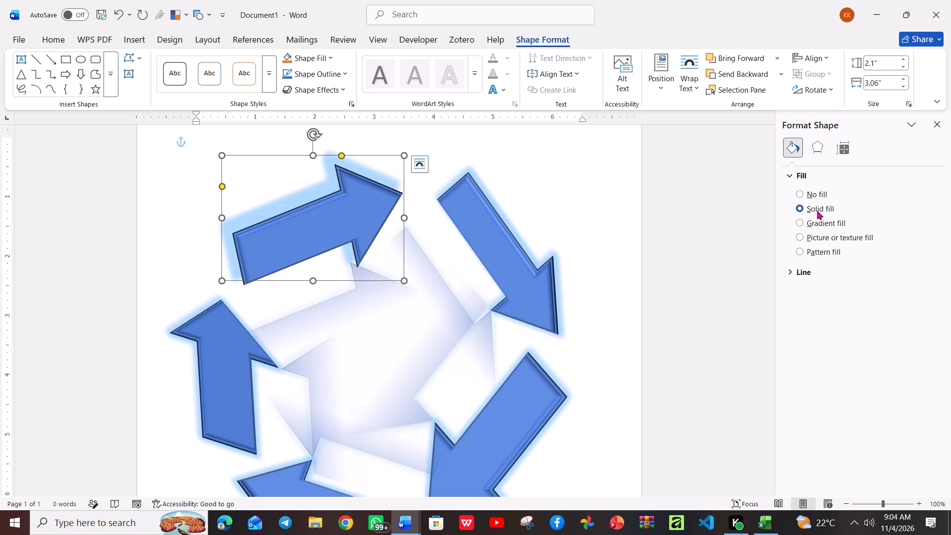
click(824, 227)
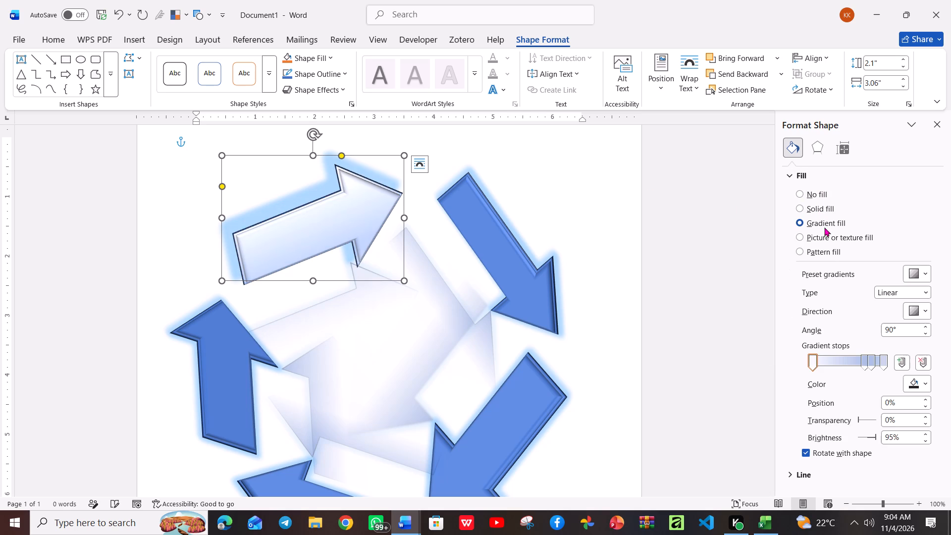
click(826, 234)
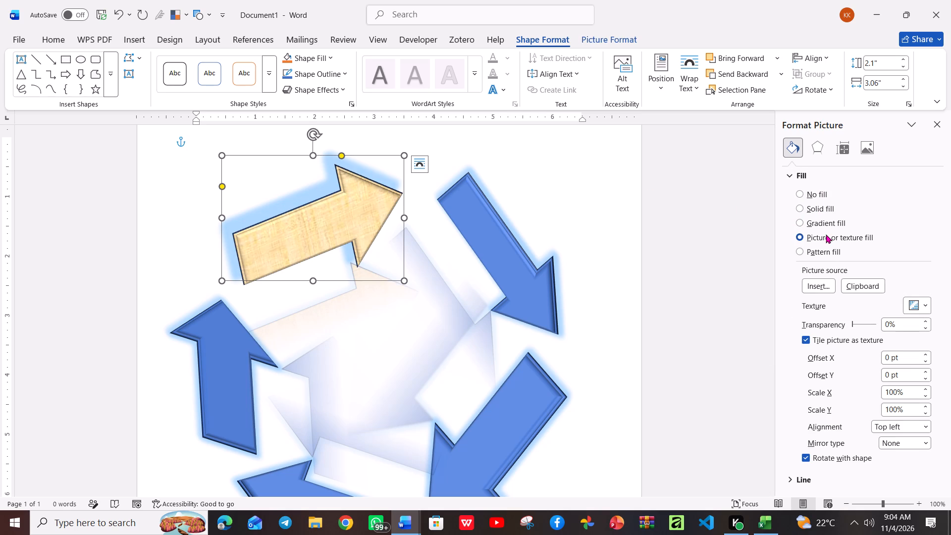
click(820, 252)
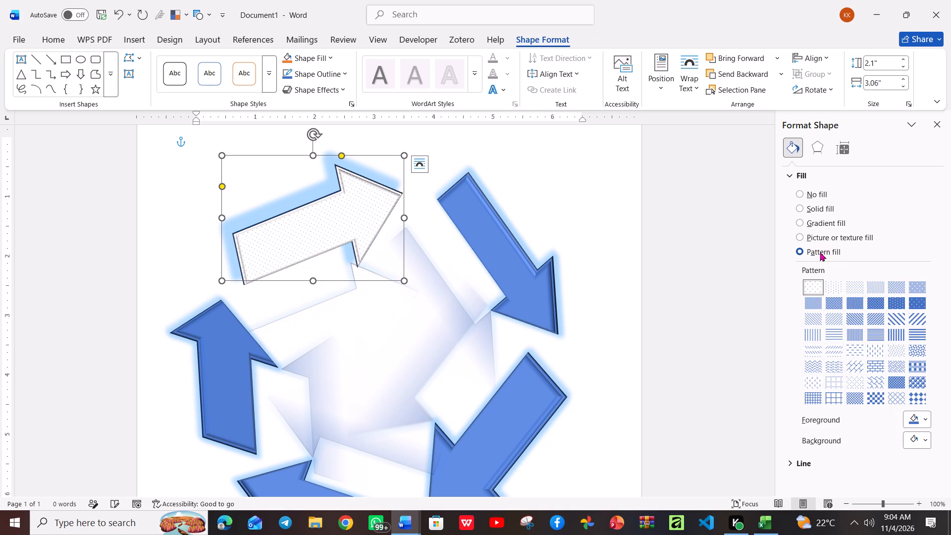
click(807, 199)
Set the other four arrows of the cycle, one after another, to No fill.
click(570, 254)
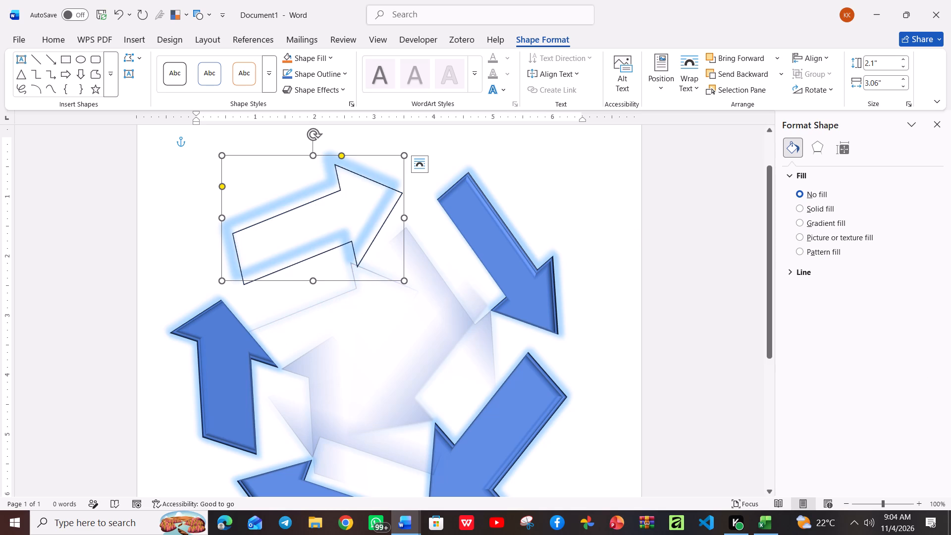
click(536, 267)
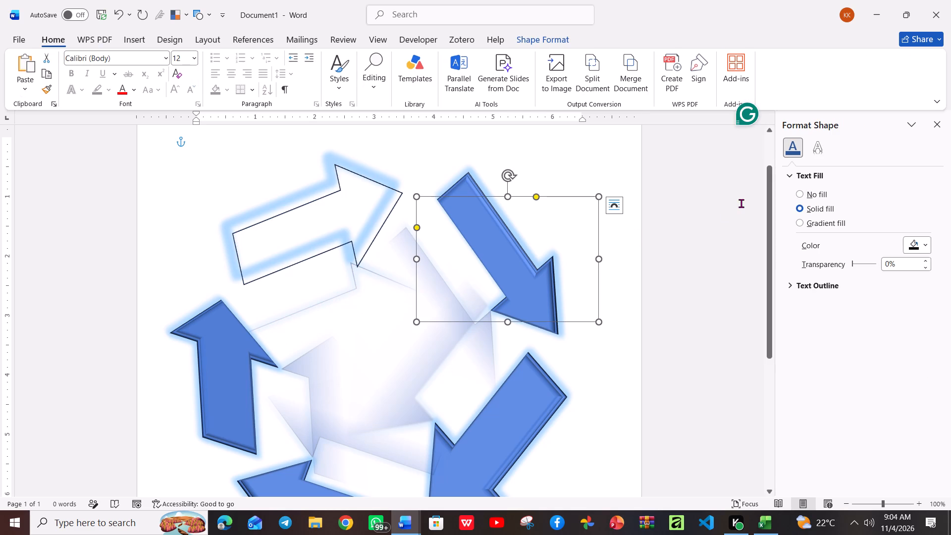
click(808, 190)
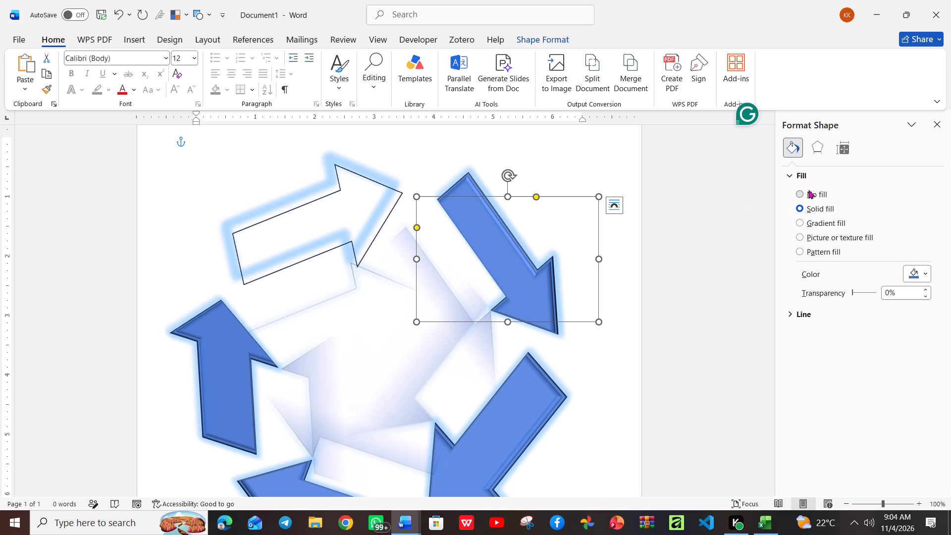
click(554, 413)
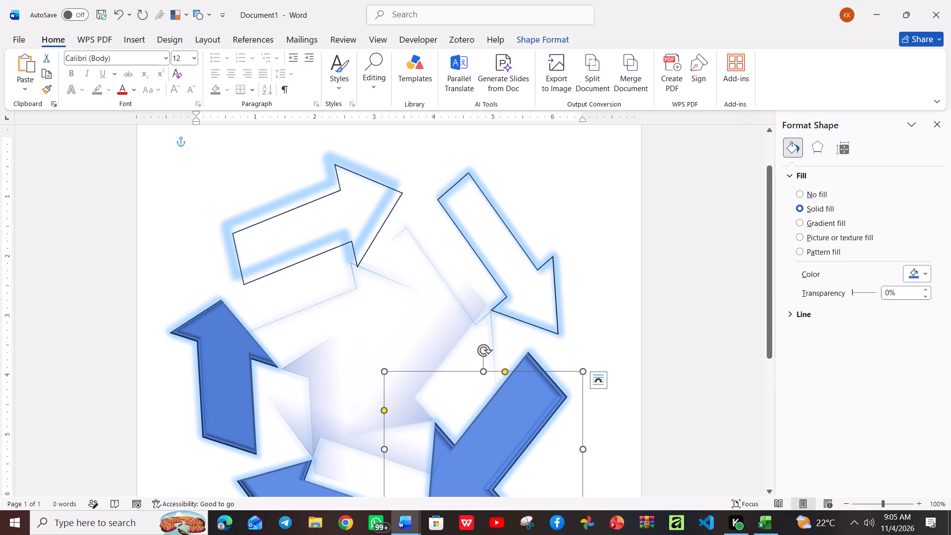
click(817, 187)
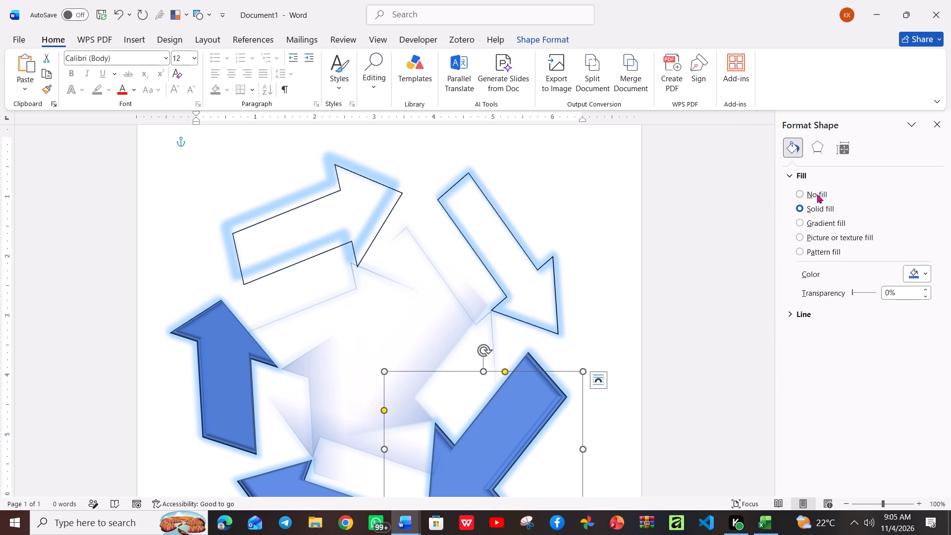
click(817, 195)
scroll(592, 389, down, 2)
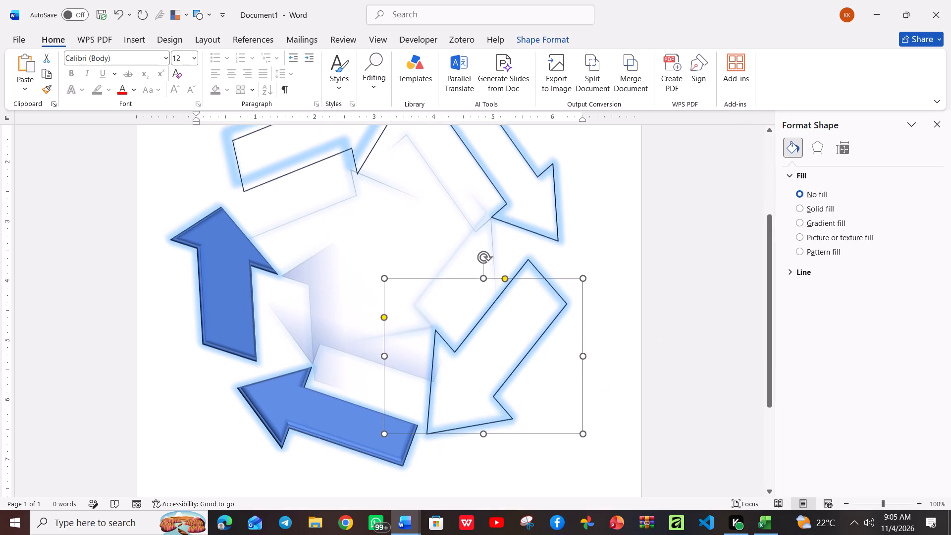
scroll(592, 389, down, 1)
click(377, 415)
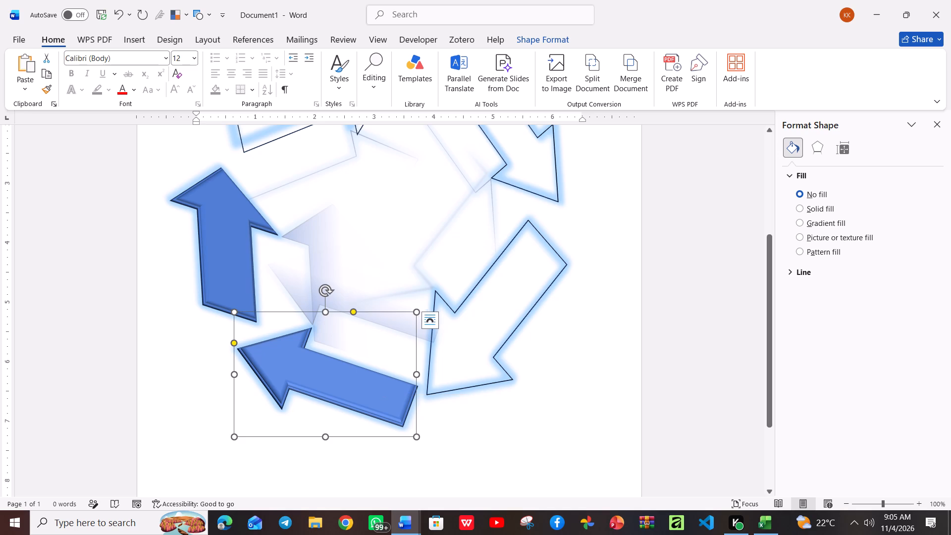
click(810, 189)
click(243, 287)
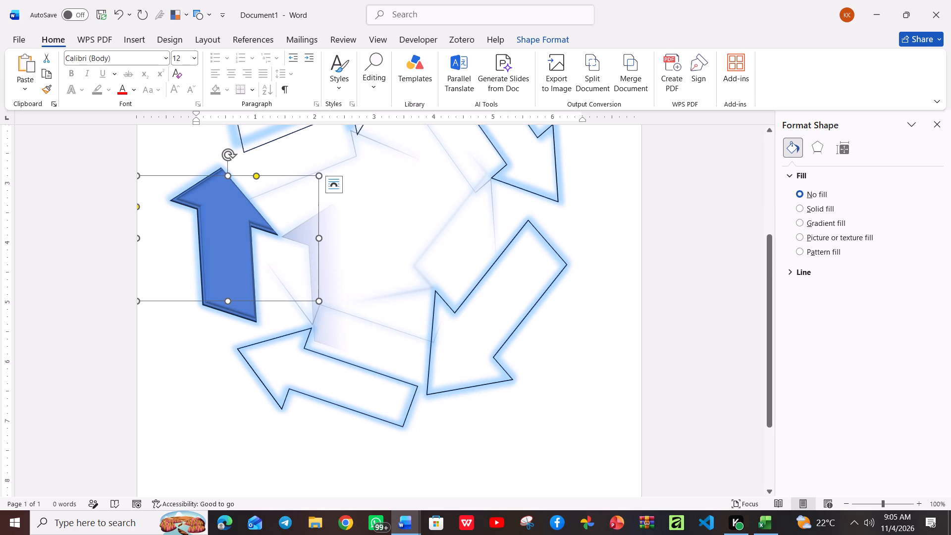
click(814, 189)
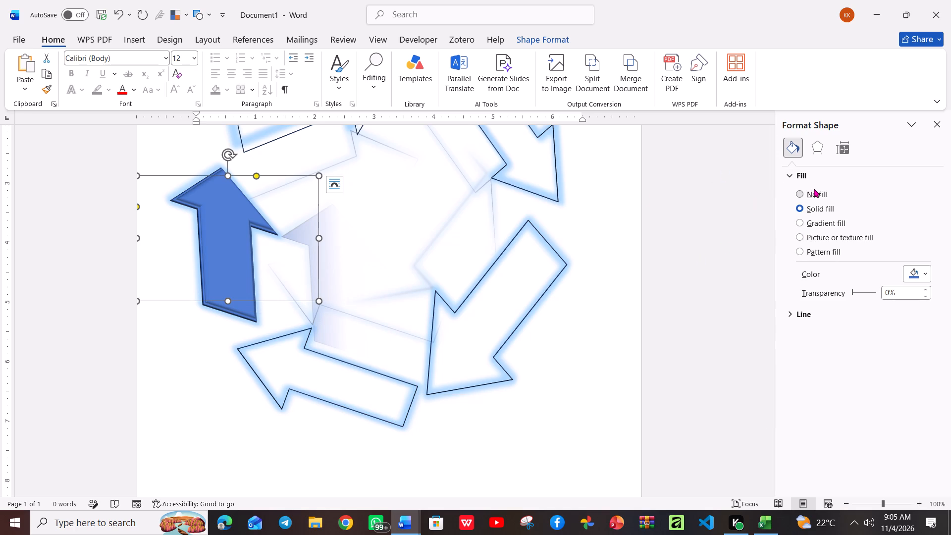
scroll(560, 274, up, 1)
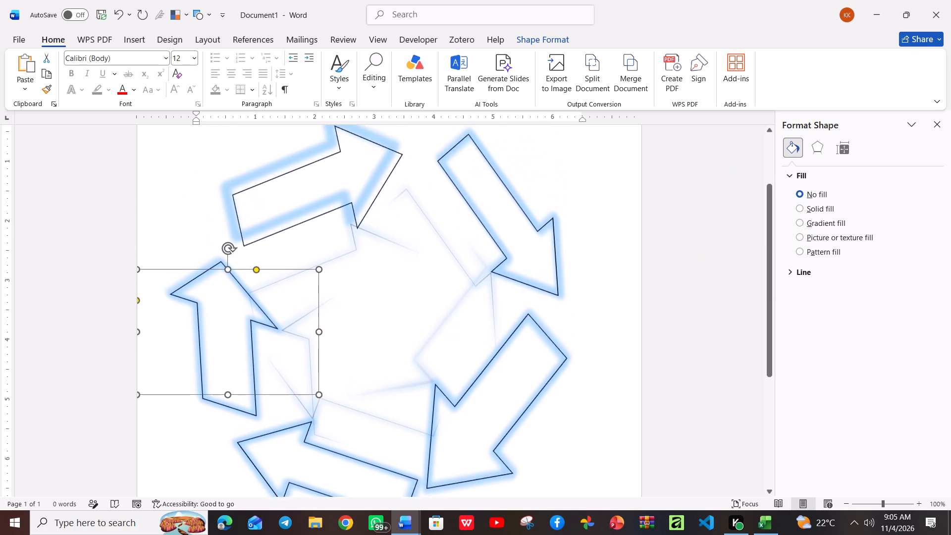
scroll(560, 274, up, 1)
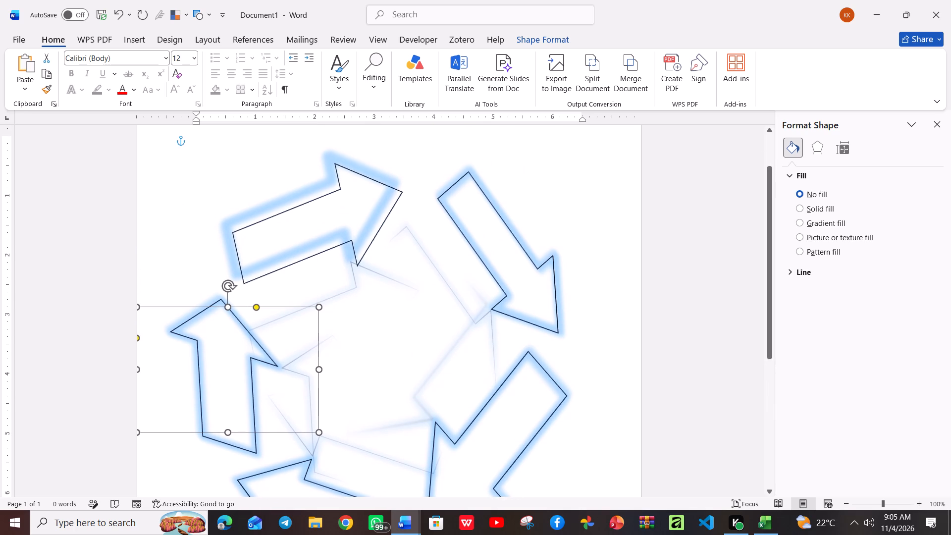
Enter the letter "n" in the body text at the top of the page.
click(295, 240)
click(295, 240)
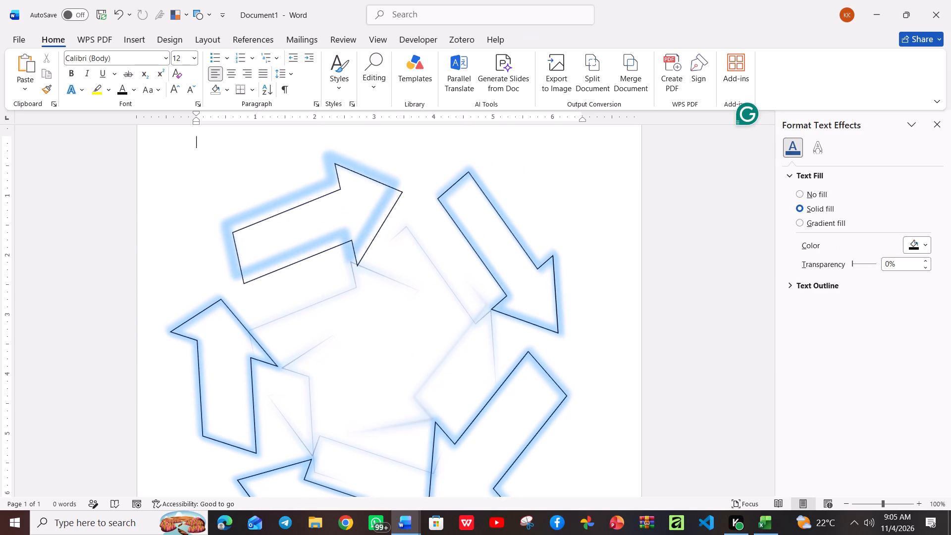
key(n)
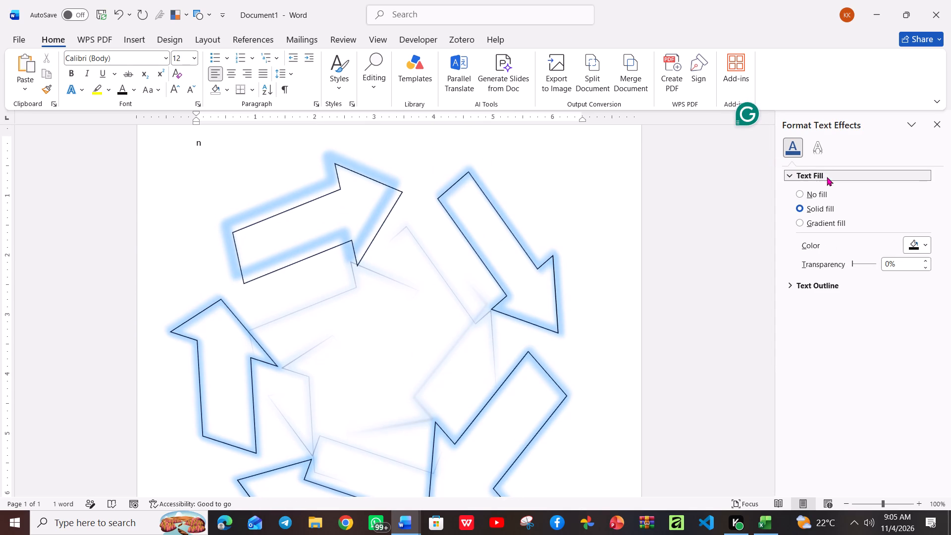
Show the text effects options and close the formatting pane.
click(821, 150)
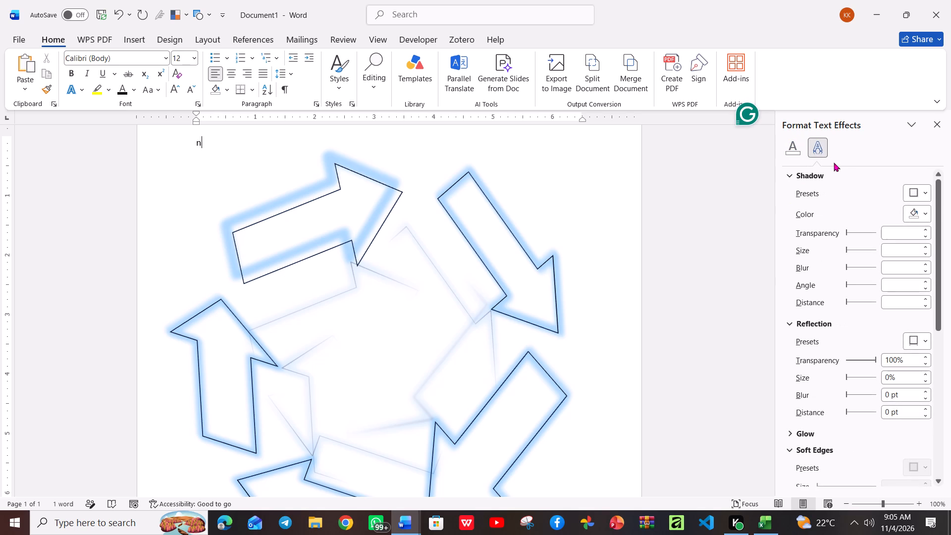
click(757, 161)
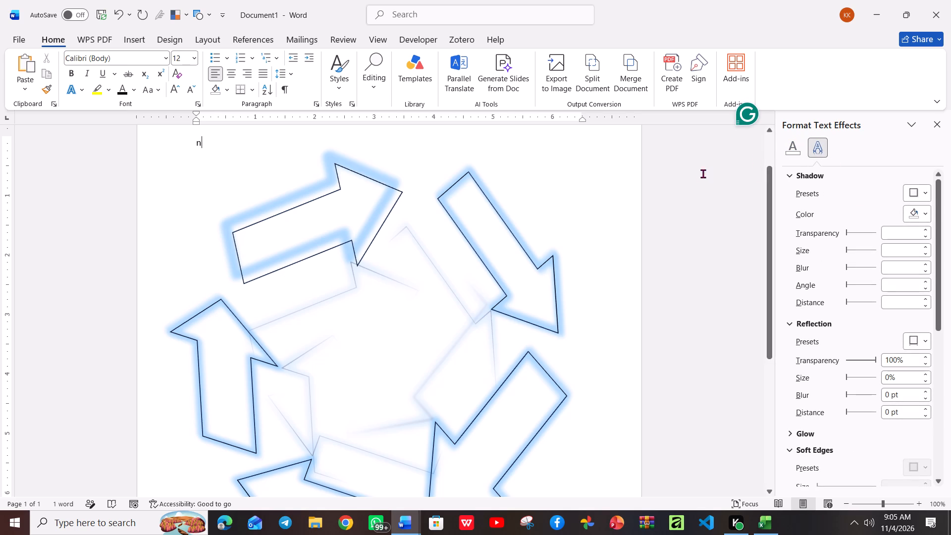
click(590, 197)
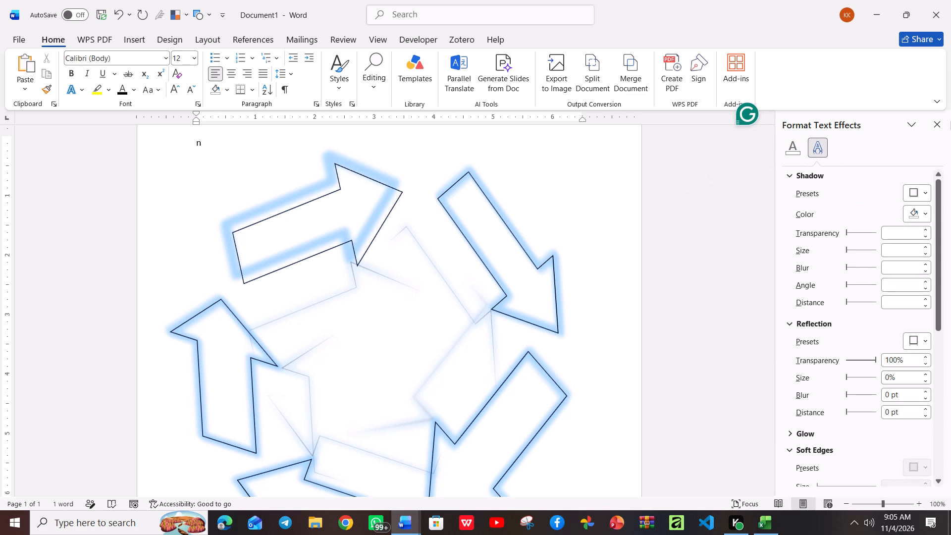
click(942, 117)
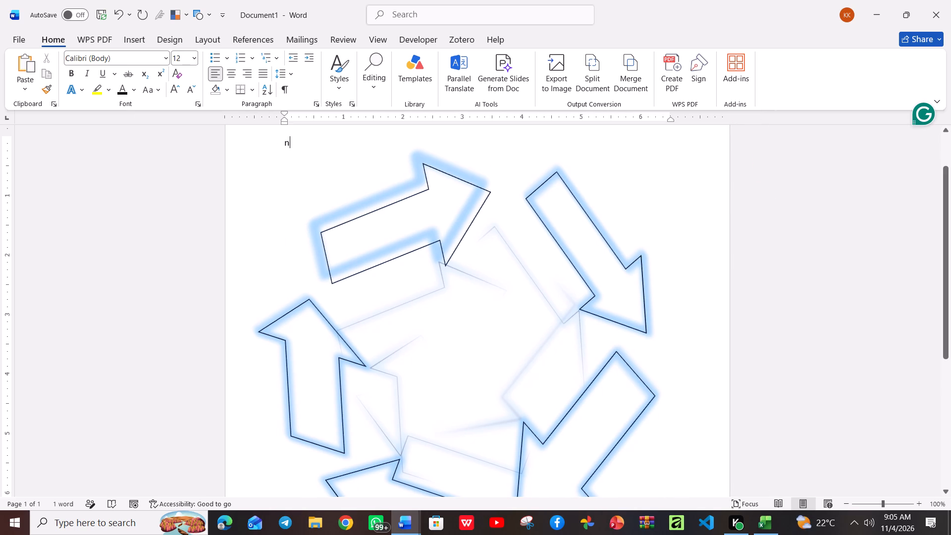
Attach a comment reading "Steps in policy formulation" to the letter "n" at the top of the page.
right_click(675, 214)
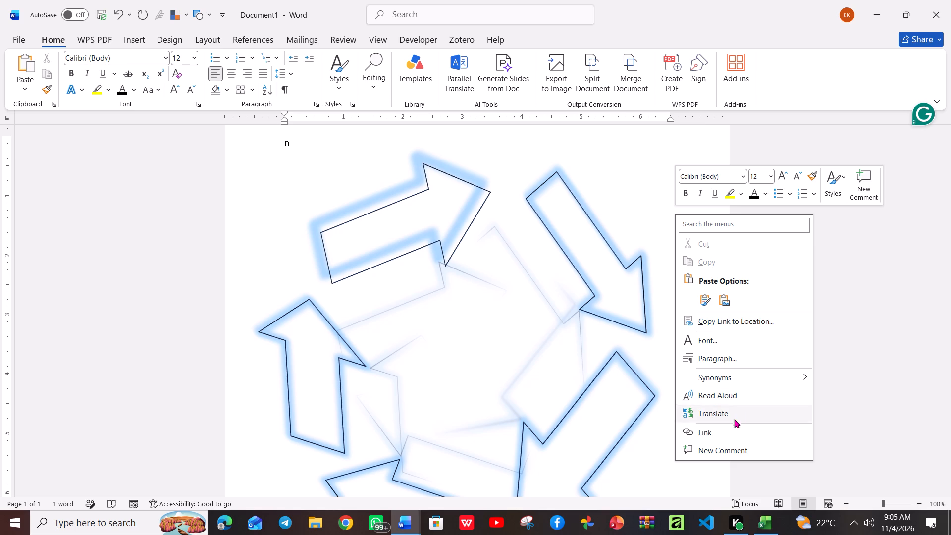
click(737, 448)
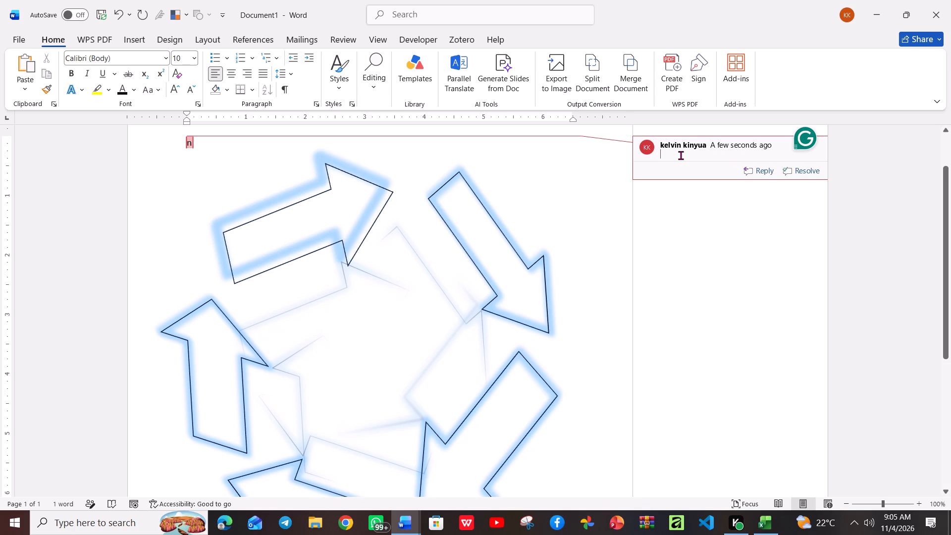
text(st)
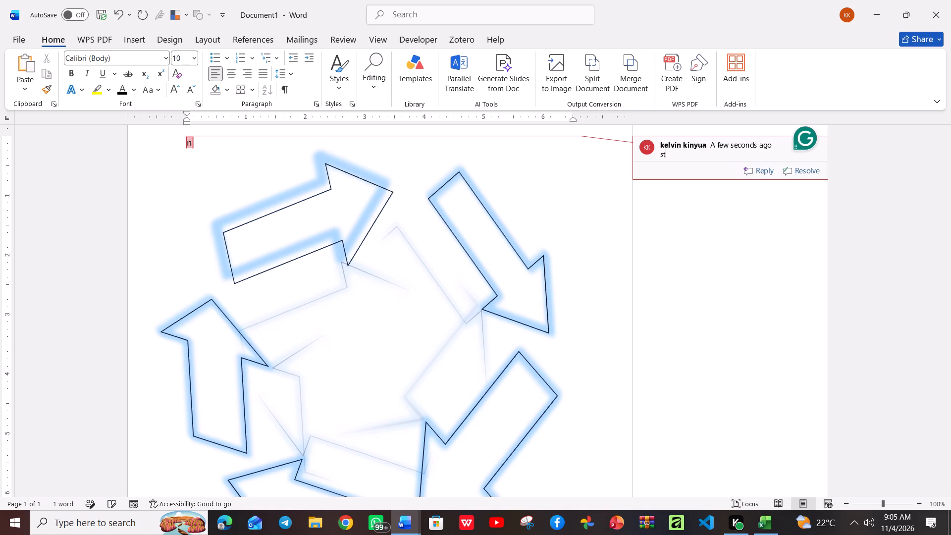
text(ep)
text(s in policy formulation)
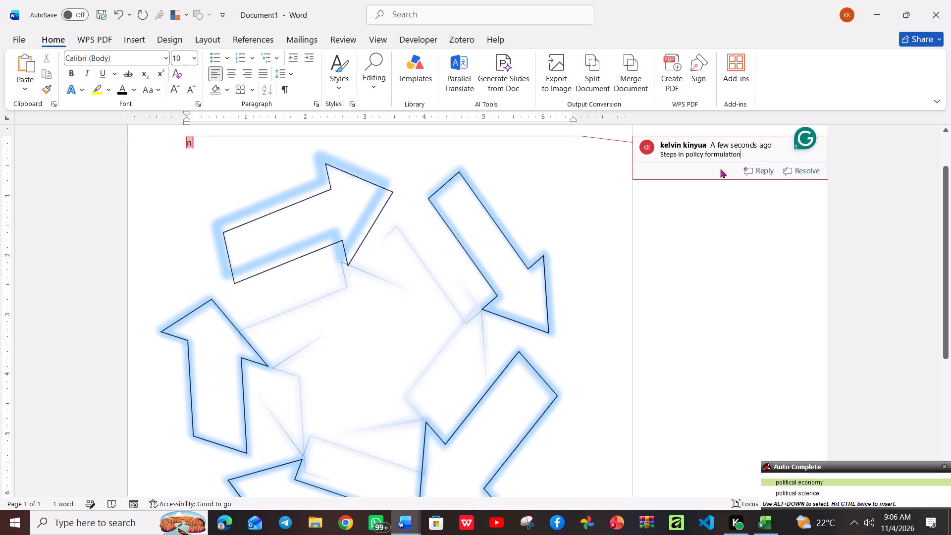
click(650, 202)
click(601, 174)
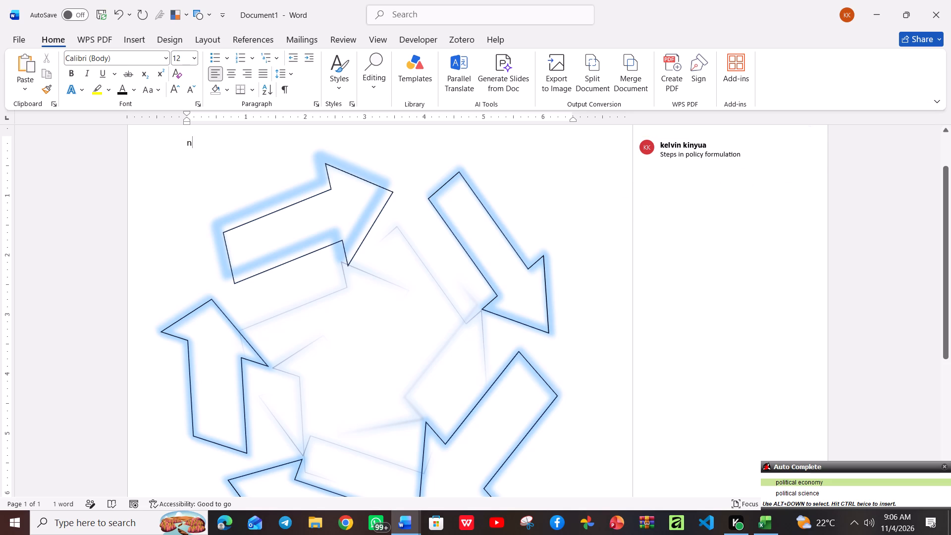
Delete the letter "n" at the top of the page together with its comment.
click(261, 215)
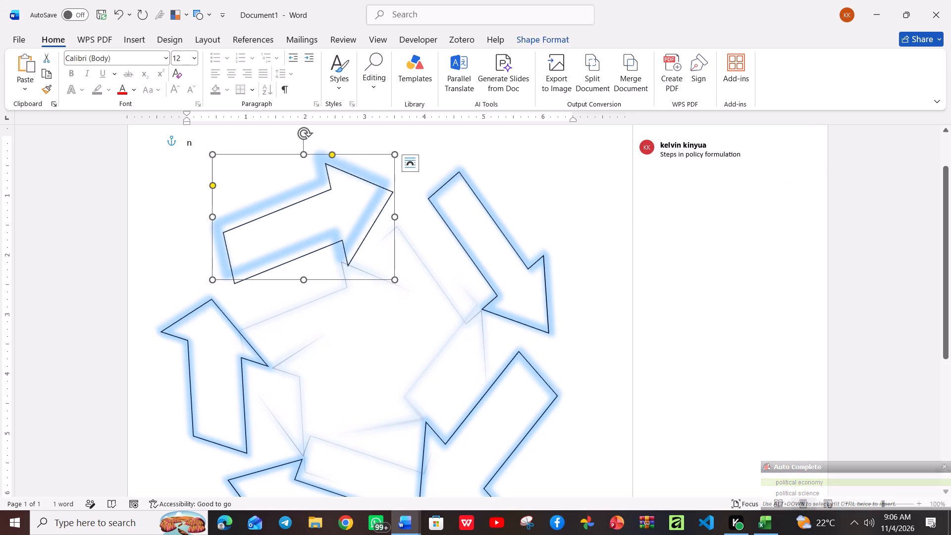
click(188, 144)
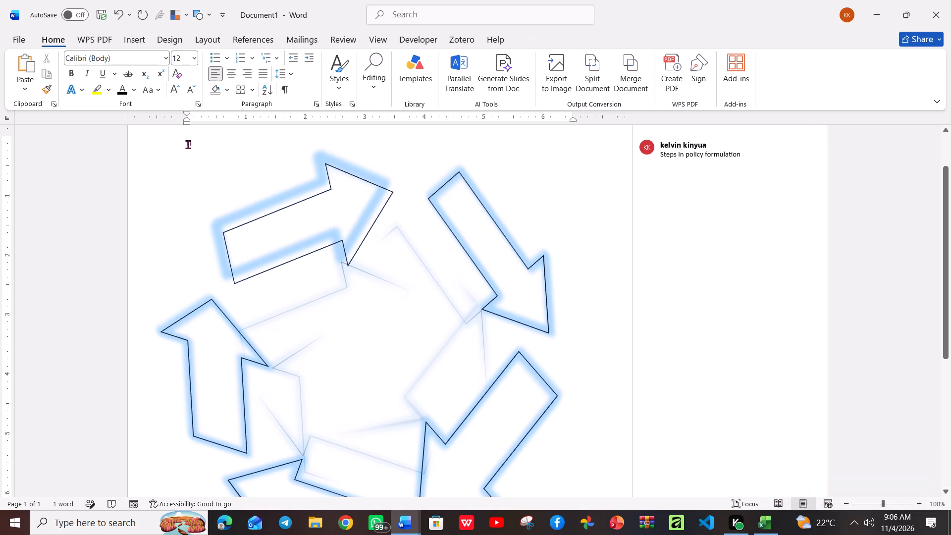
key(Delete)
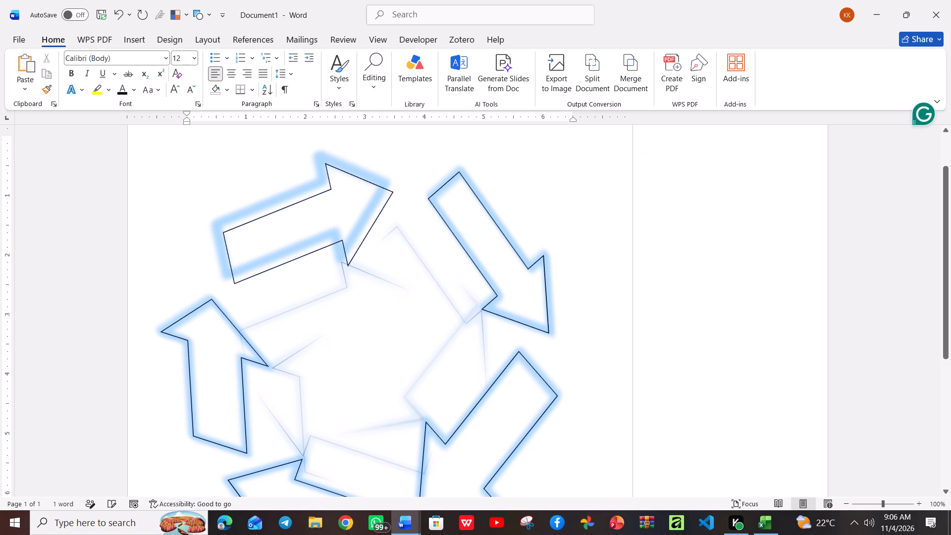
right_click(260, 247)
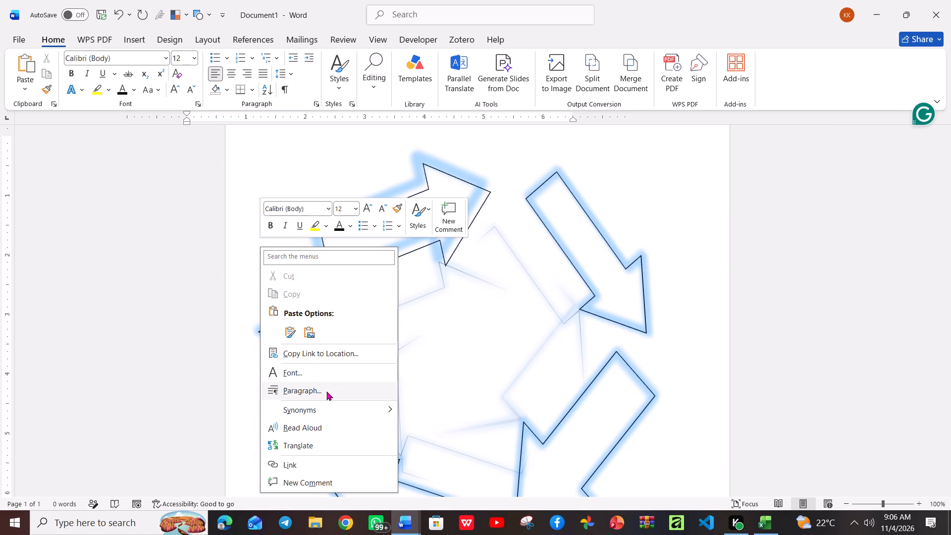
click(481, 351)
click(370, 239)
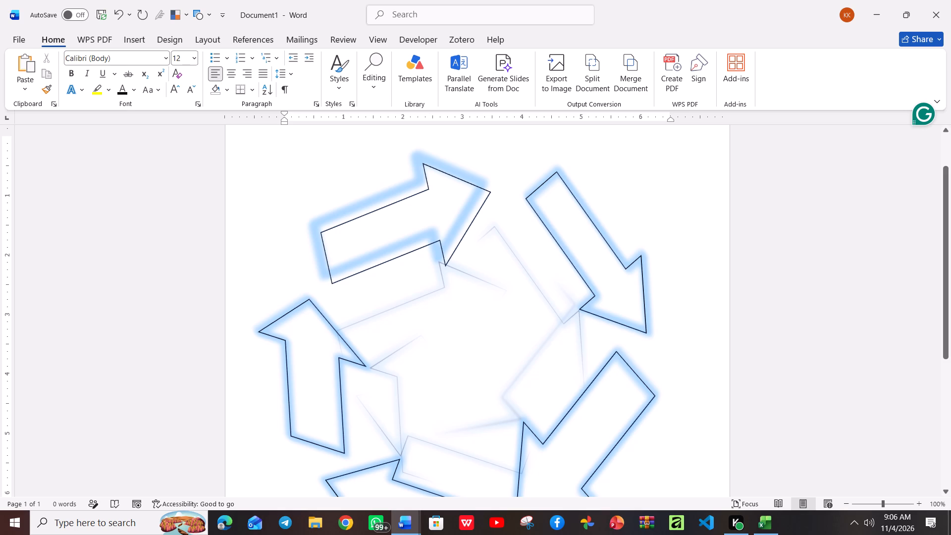
Insert the online 3D model of the brown-haired avatar in a white shirt and brown trousers from the Avatars category.
click(139, 37)
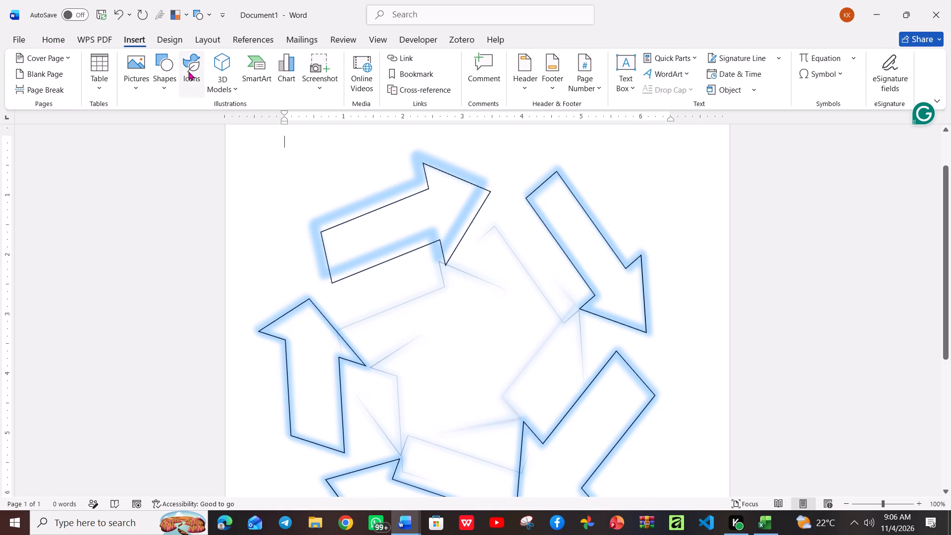
click(216, 72)
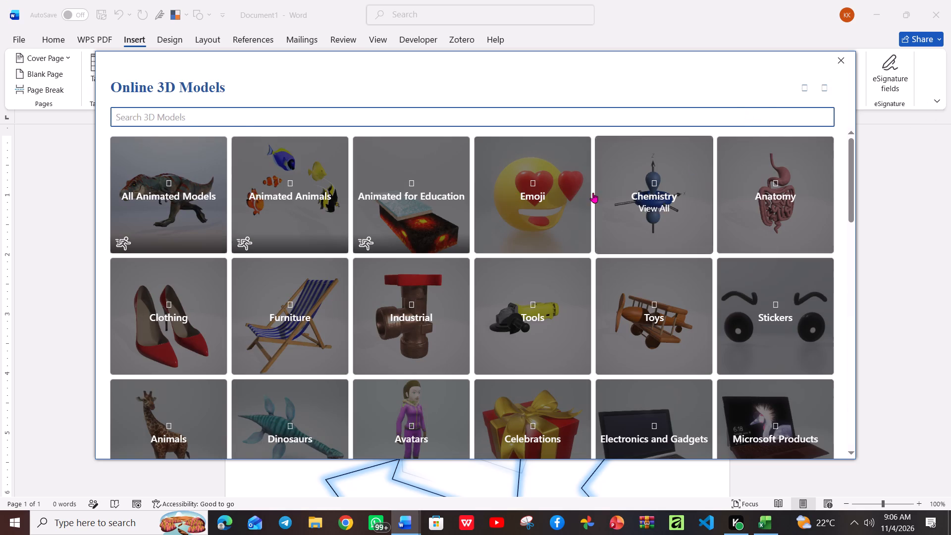
scroll(357, 280, down, 1)
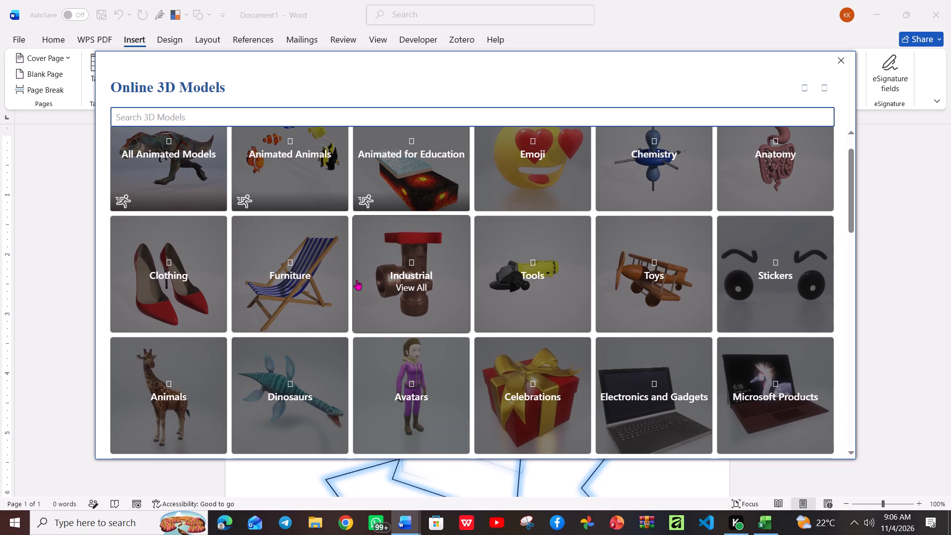
click(400, 361)
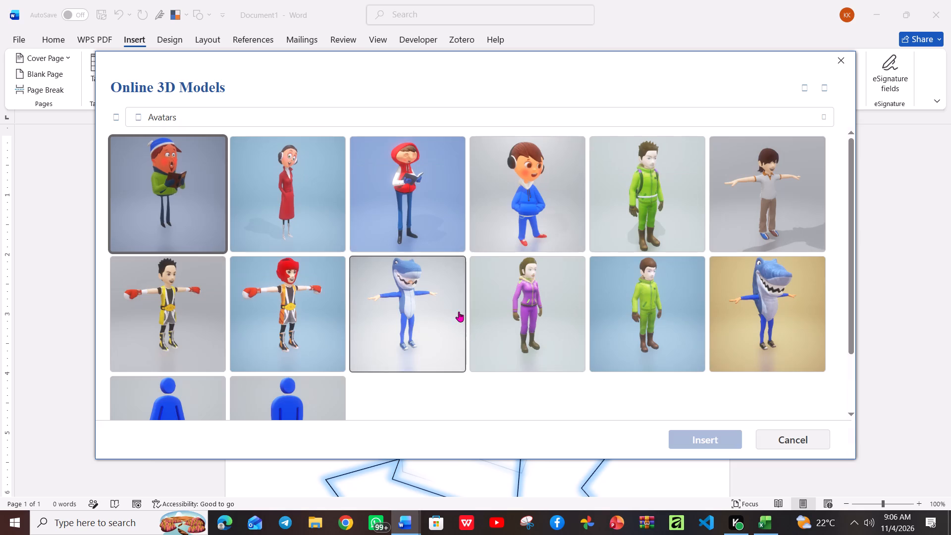
click(748, 211)
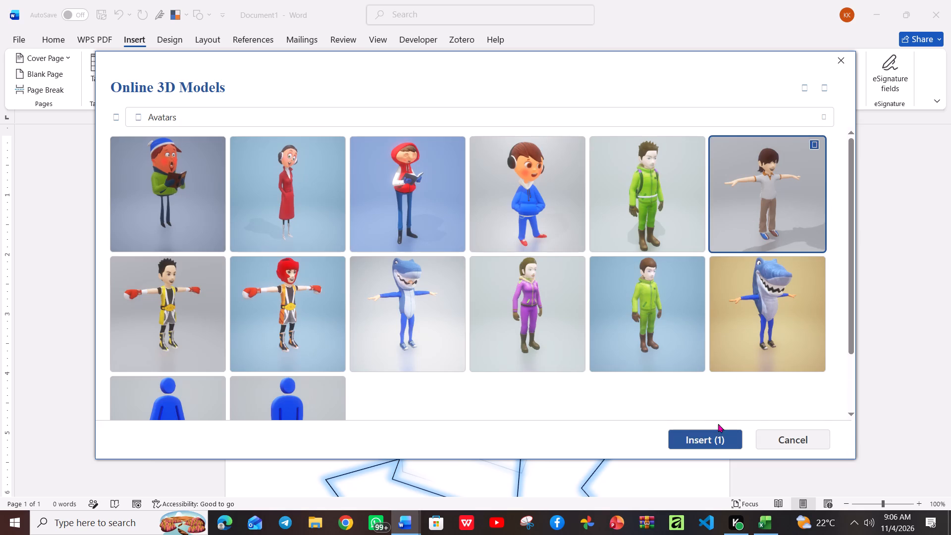
click(708, 439)
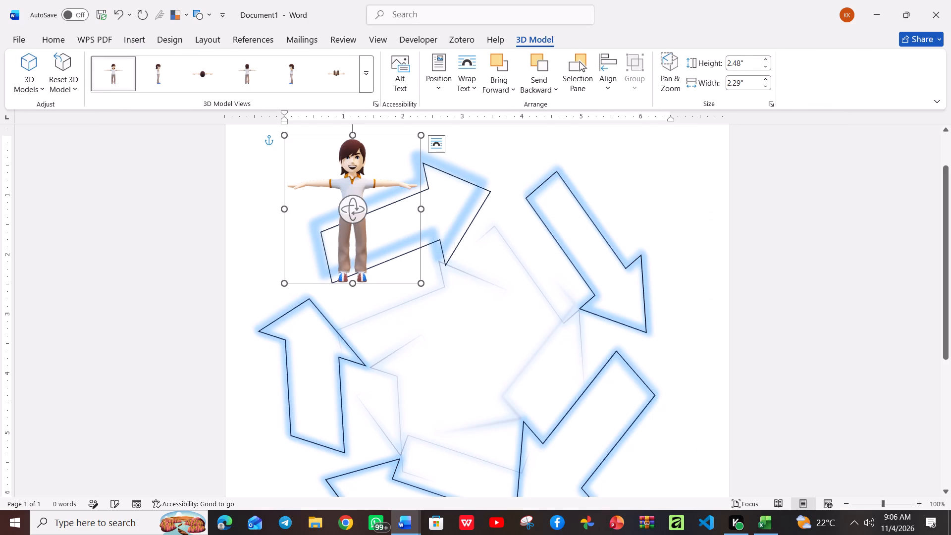
Rotate the 3D avatar in space so that it faces slightly toward the right side of the page.
drag(372, 240, 417, 227)
click(360, 219)
drag(349, 212, 428, 217)
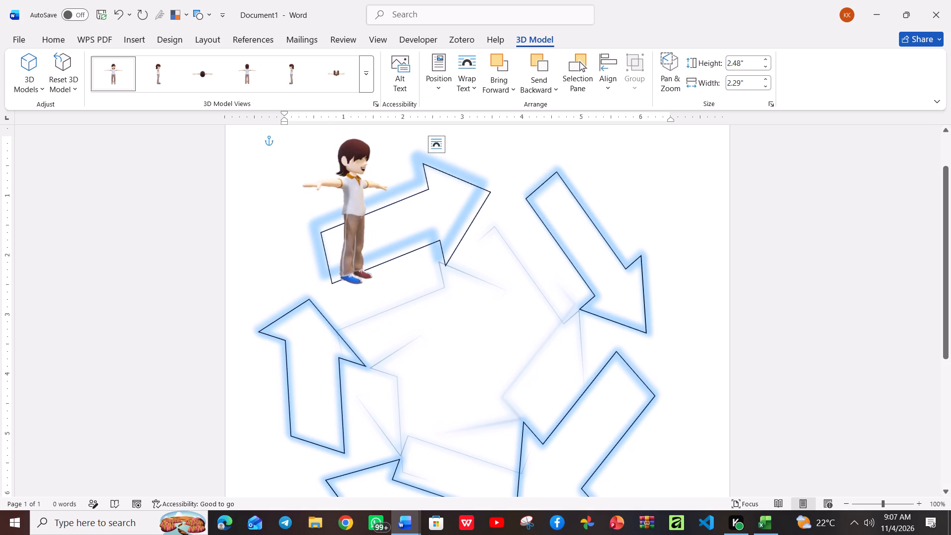
drag(428, 217, 390, 199)
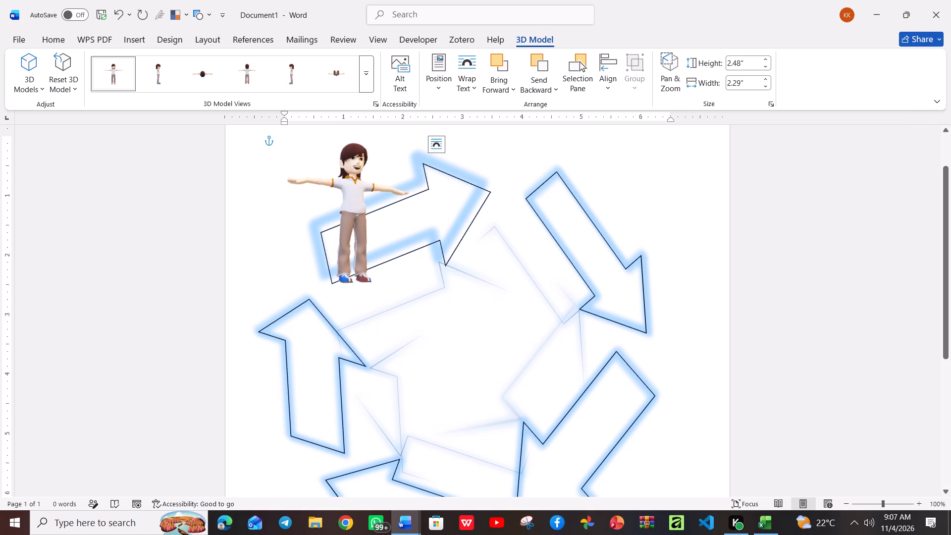
drag(390, 199, 361, 207)
drag(361, 207, 373, 196)
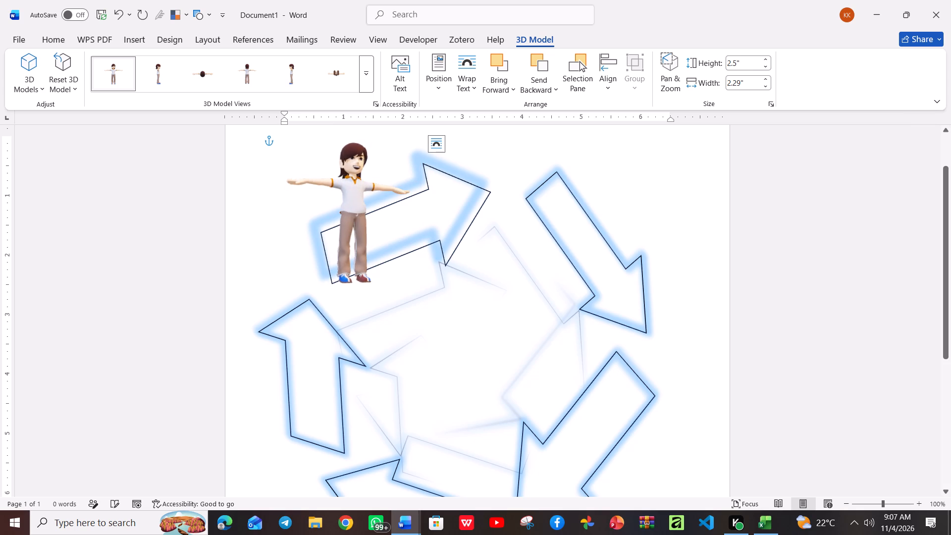
drag(373, 196, 370, 196)
drag(370, 196, 340, 191)
click(340, 191)
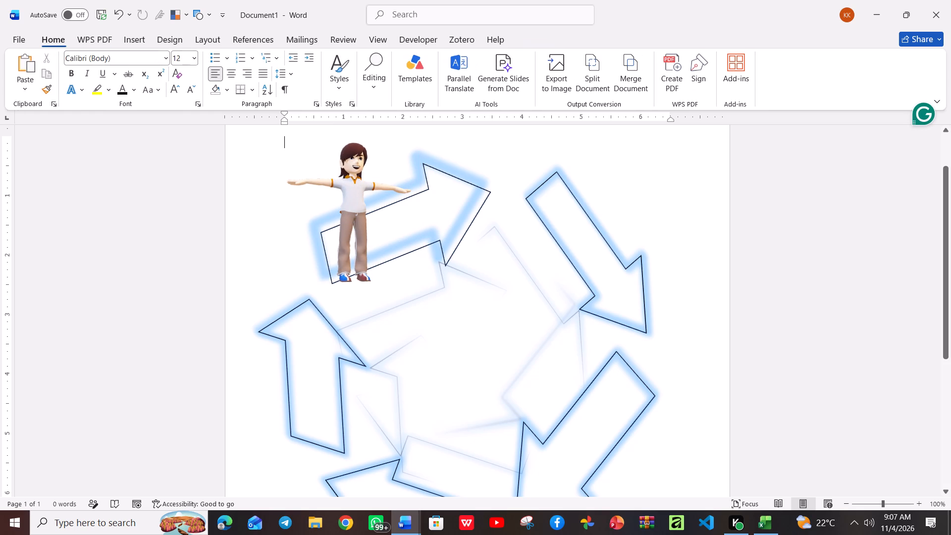
Set the 3D avatar's text wrapping to Square.
drag(340, 191, 348, 205)
click(348, 205)
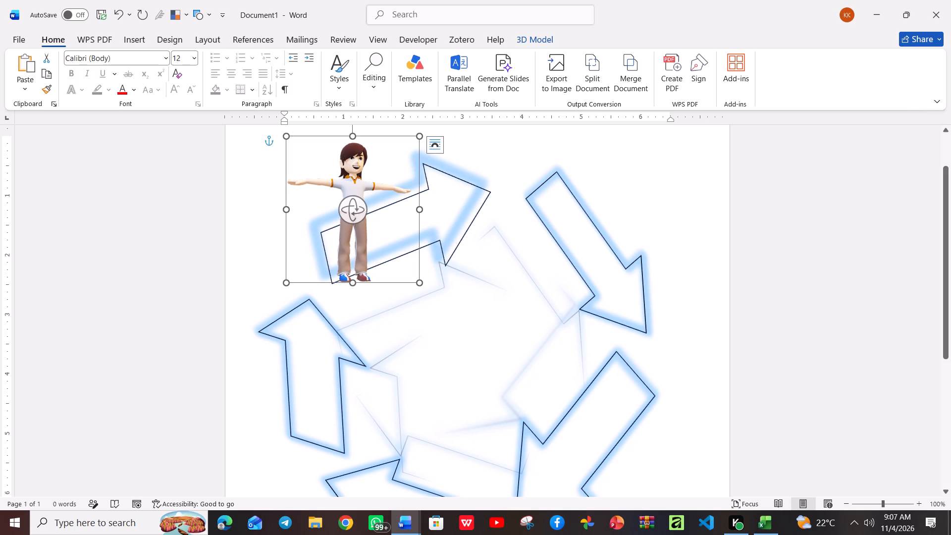
click(430, 150)
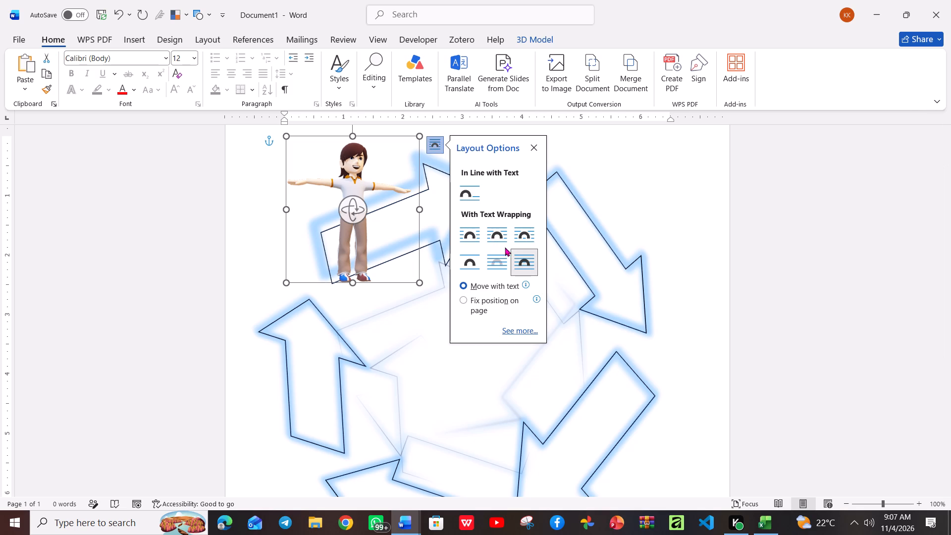
click(469, 236)
Move the 3D avatar into the middle of the ring of arrows.
drag(368, 188, 469, 284)
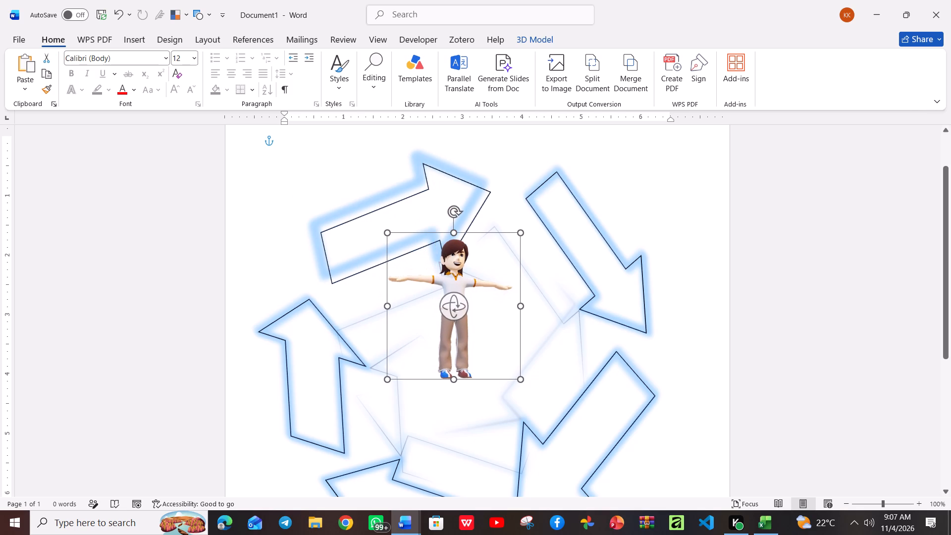
drag(469, 284, 472, 324)
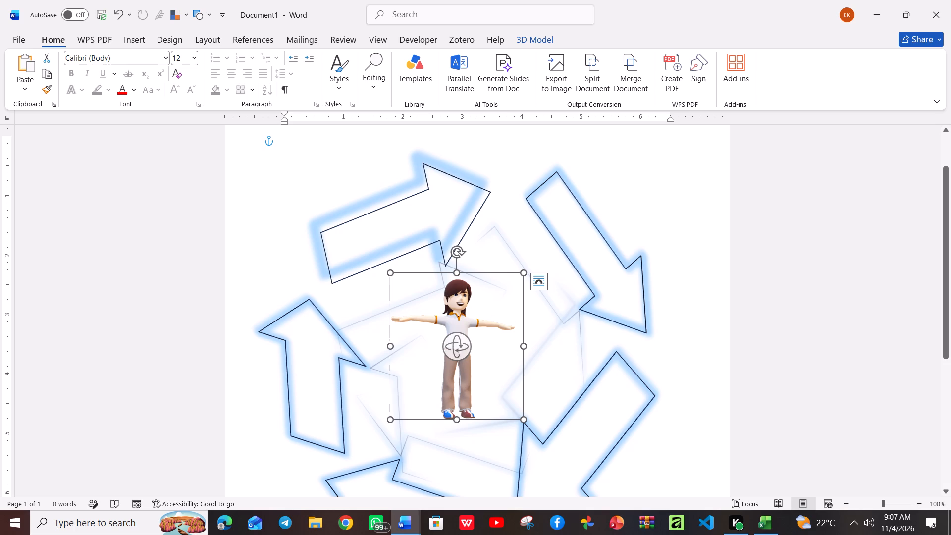
Enlarge the 3D avatar proportionally to a frame about 6 inches wide, spanning the ring of arrows from top to bottom.
drag(391, 272, 345, 225)
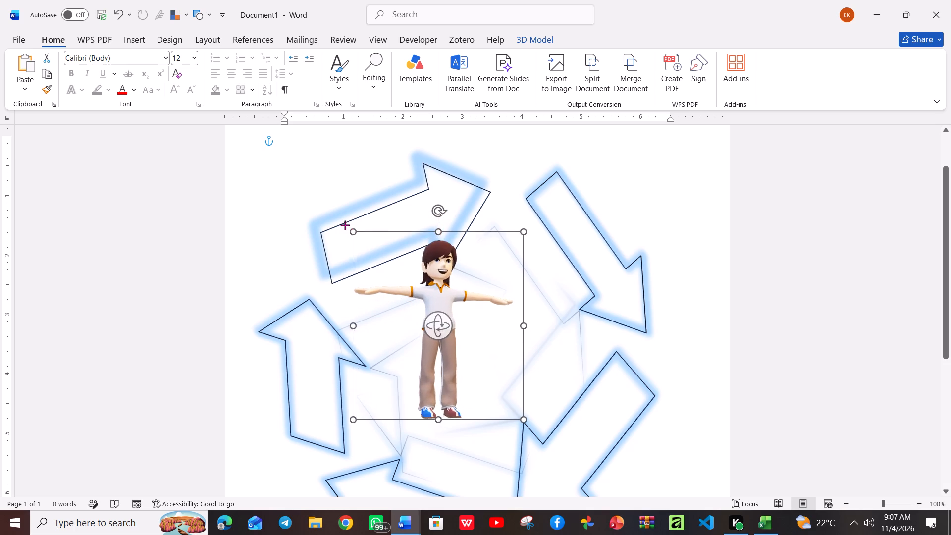
drag(345, 225, 324, 222)
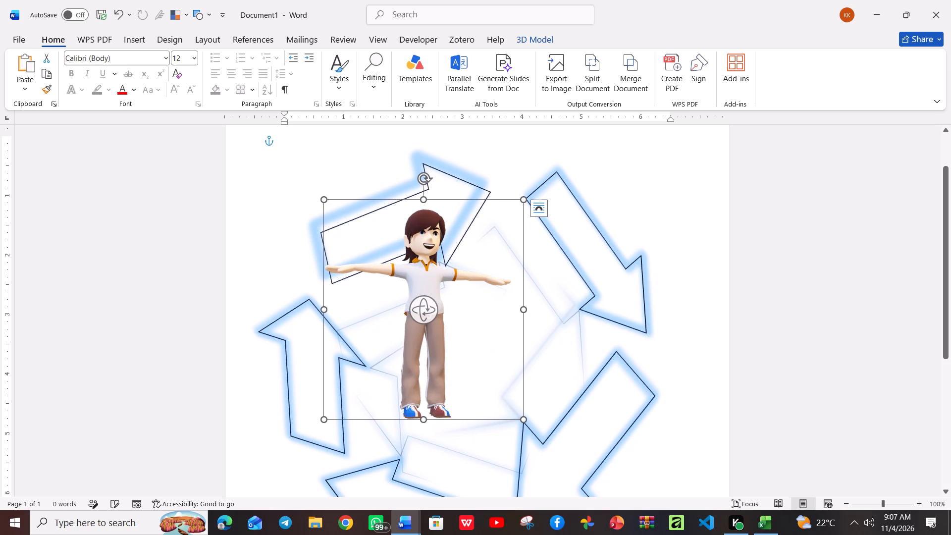
drag(521, 198, 577, 189)
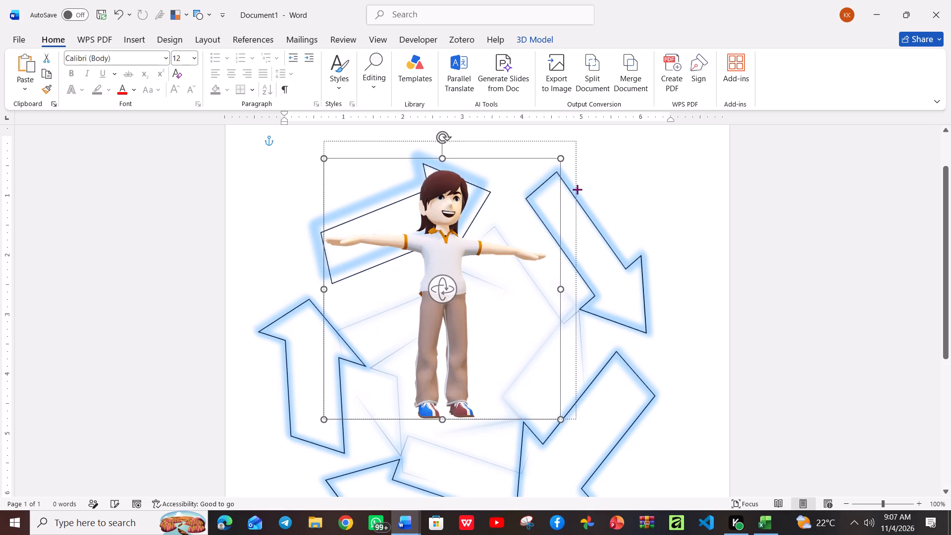
drag(577, 189, 581, 193)
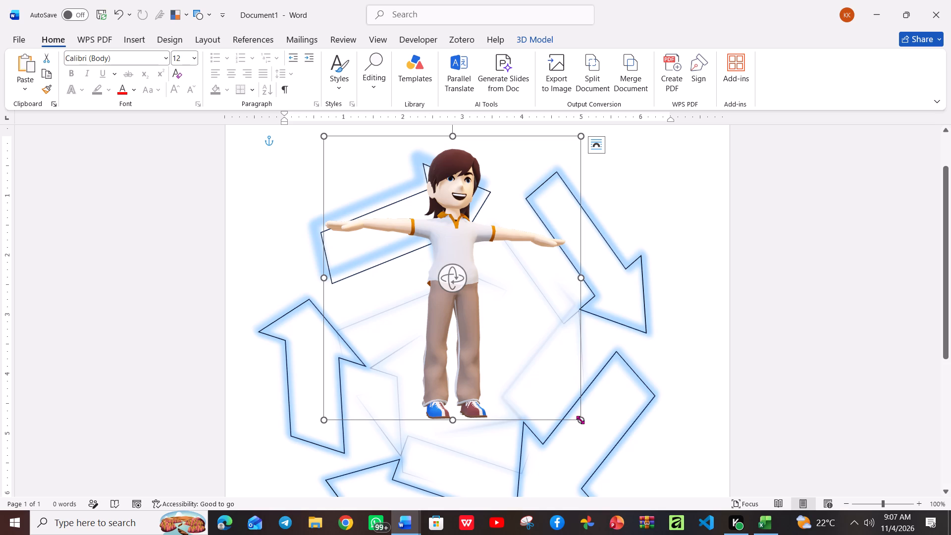
drag(580, 420, 632, 454)
scroll(591, 361, down, 2)
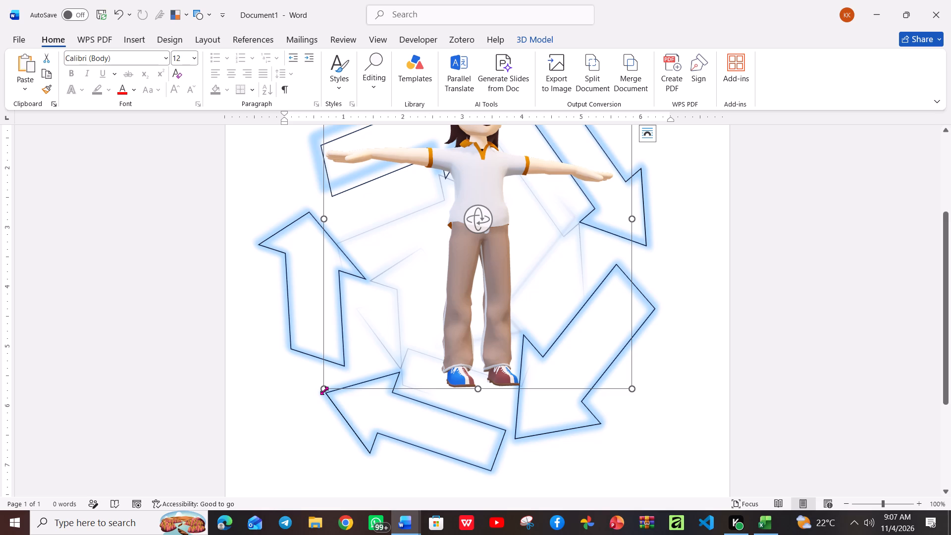
drag(324, 390, 311, 456)
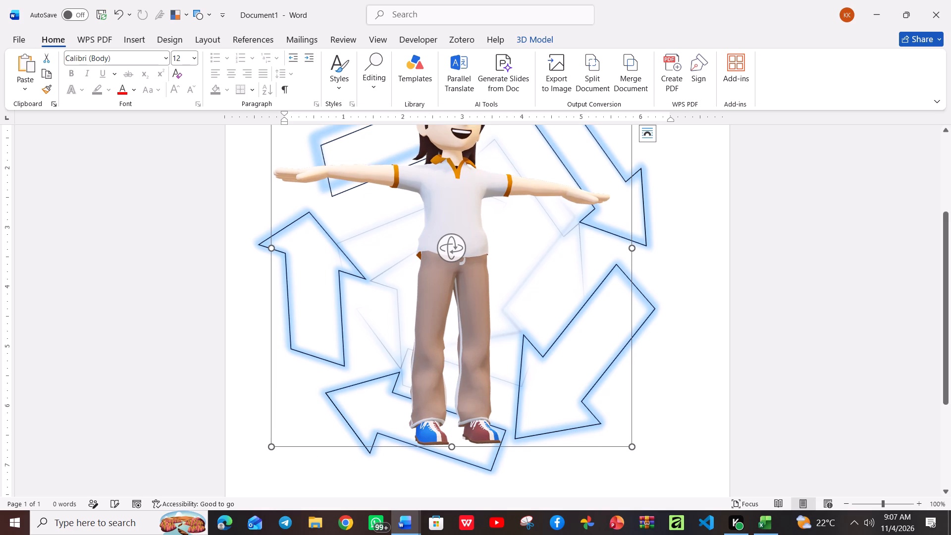
drag(636, 443, 620, 430)
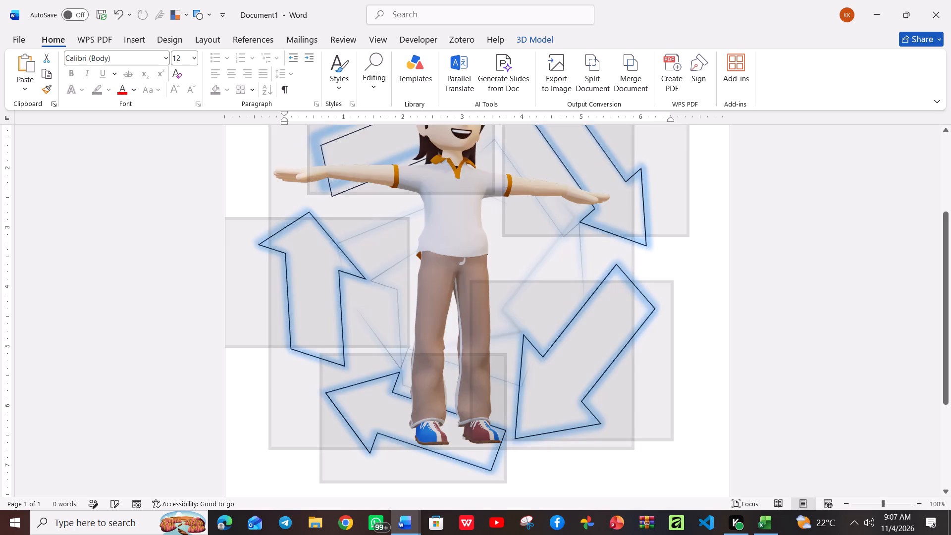
drag(620, 430, 614, 429)
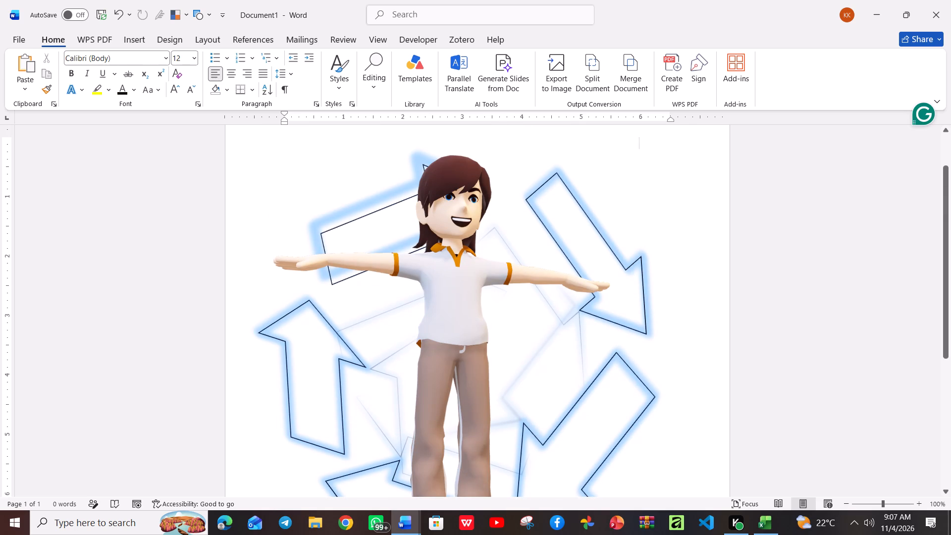
Shift the enlarged 3D avatar slightly to the right so it stands centred across the ring of arrows.
drag(467, 316, 495, 320)
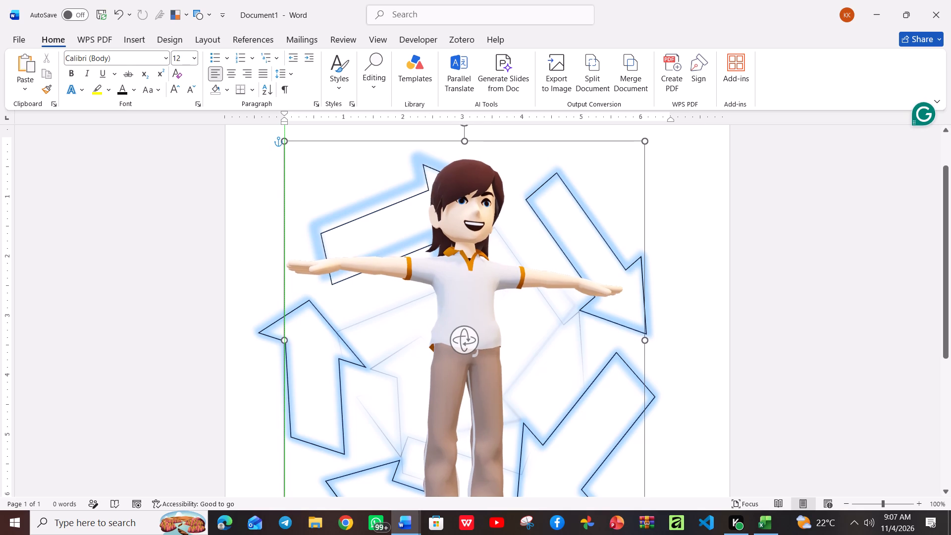
drag(495, 320, 495, 321)
Send the 3D avatar to the back so the glowing arrows lie in front of it.
right_click(495, 321)
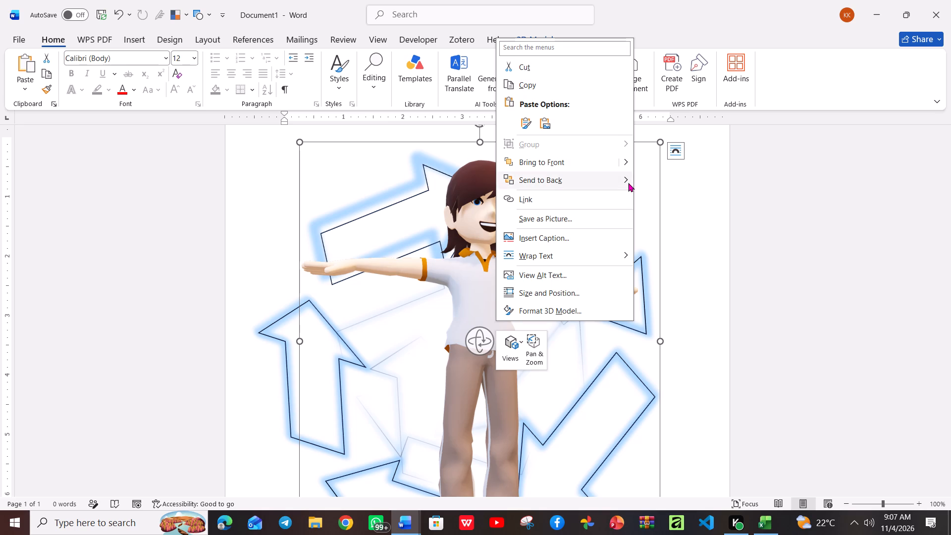
click(669, 197)
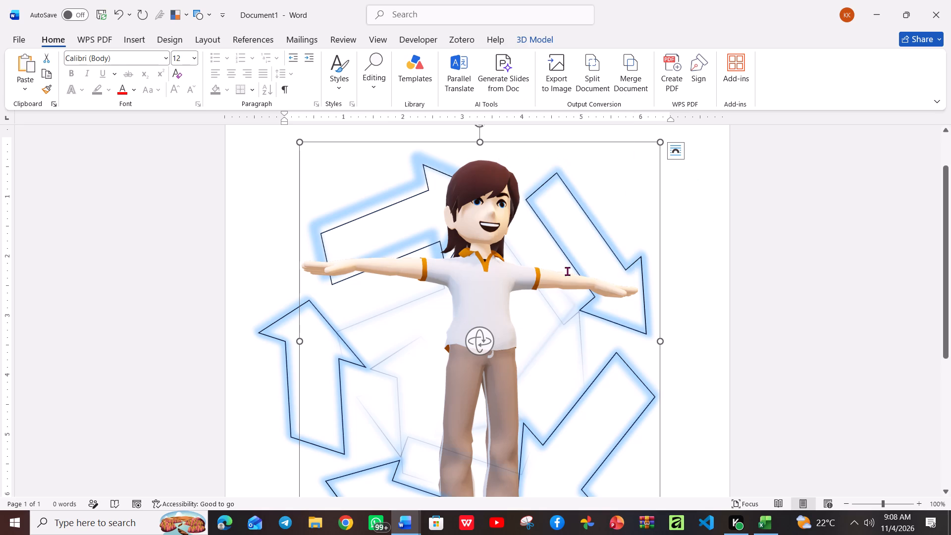
click(651, 213)
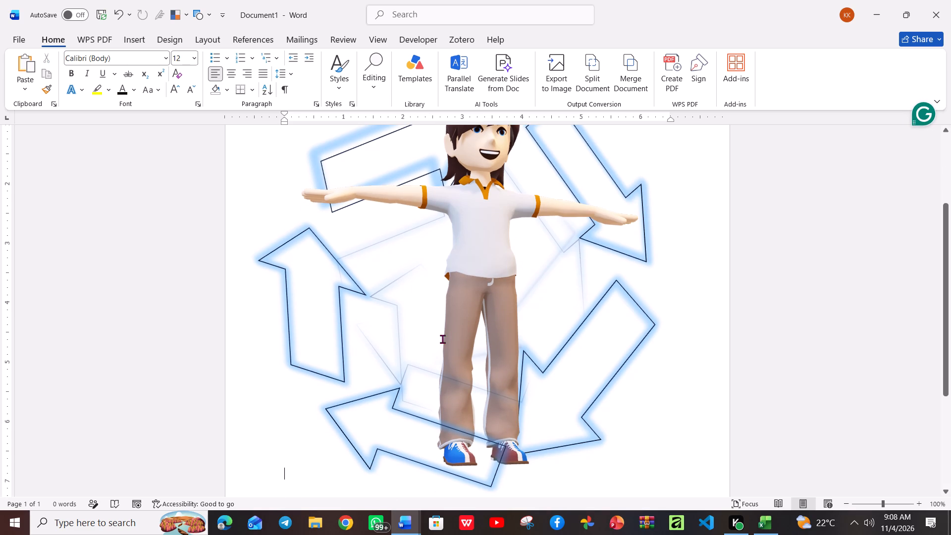
scroll(442, 339, up, 2)
click(392, 277)
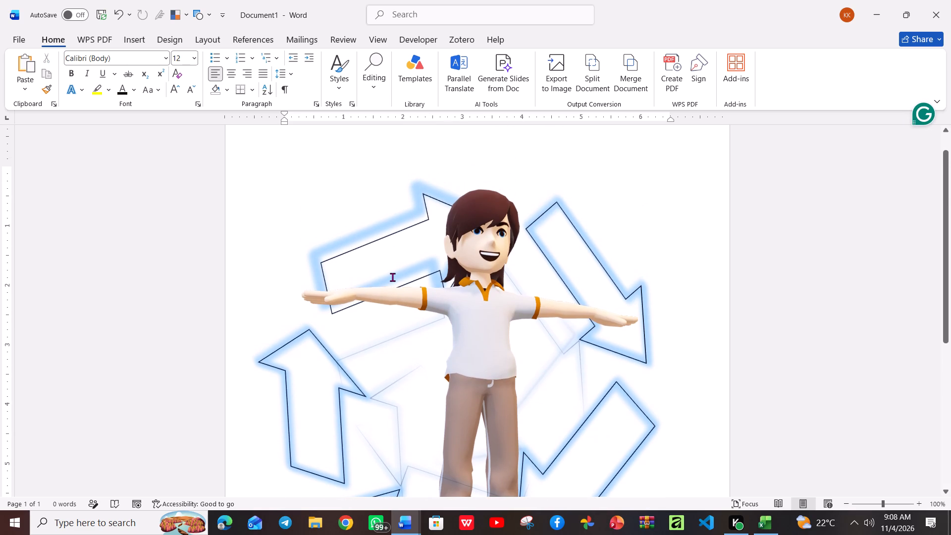
click(392, 277)
right_click(475, 313)
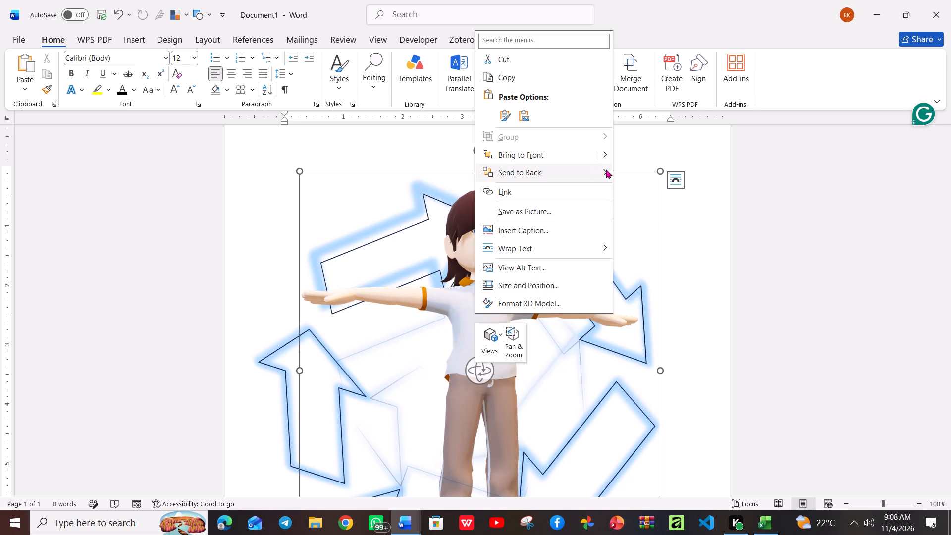
click(646, 172)
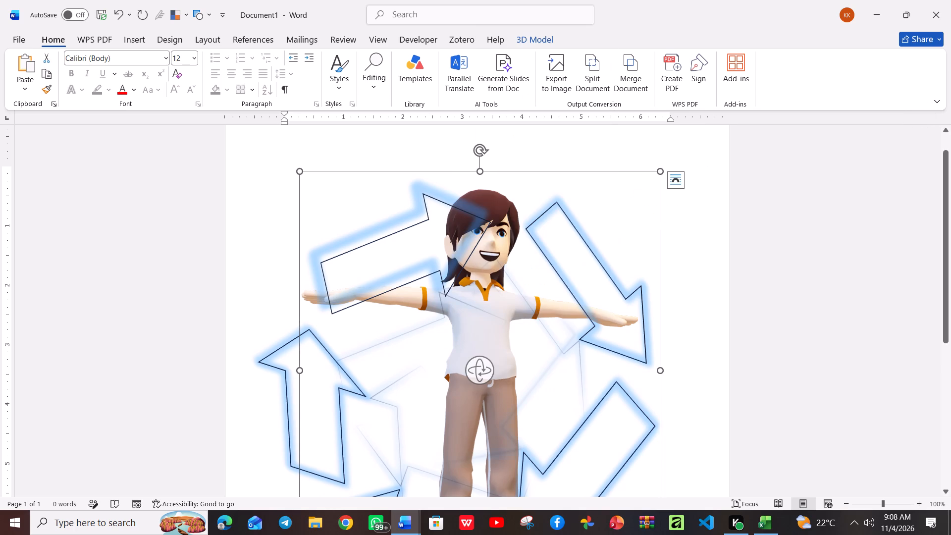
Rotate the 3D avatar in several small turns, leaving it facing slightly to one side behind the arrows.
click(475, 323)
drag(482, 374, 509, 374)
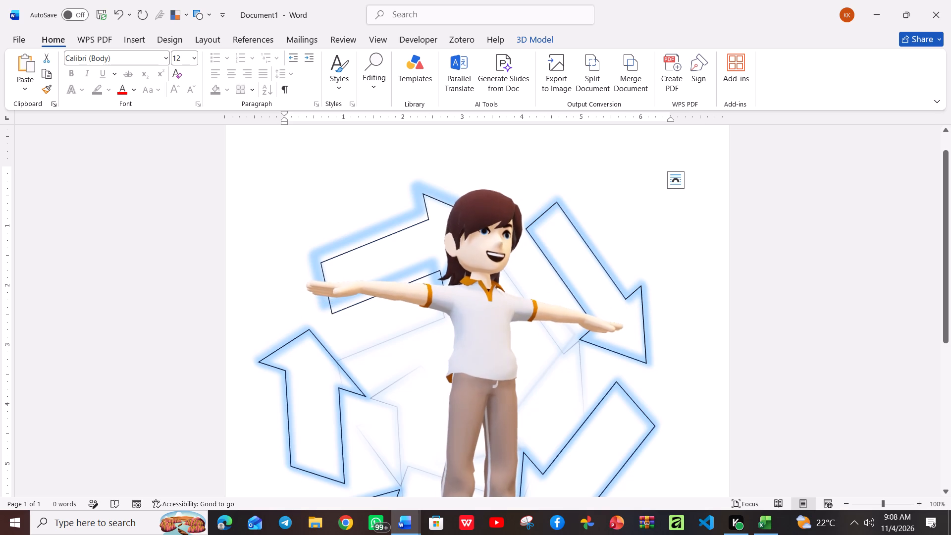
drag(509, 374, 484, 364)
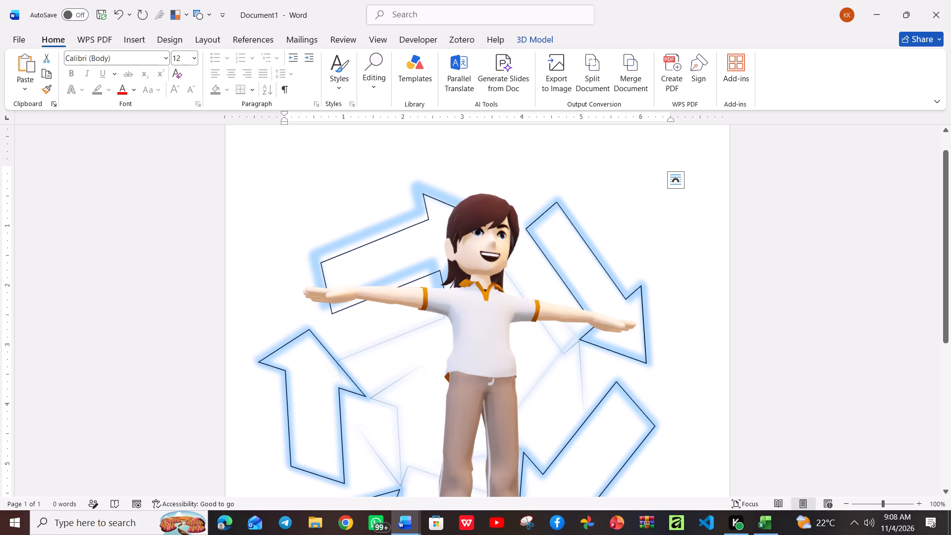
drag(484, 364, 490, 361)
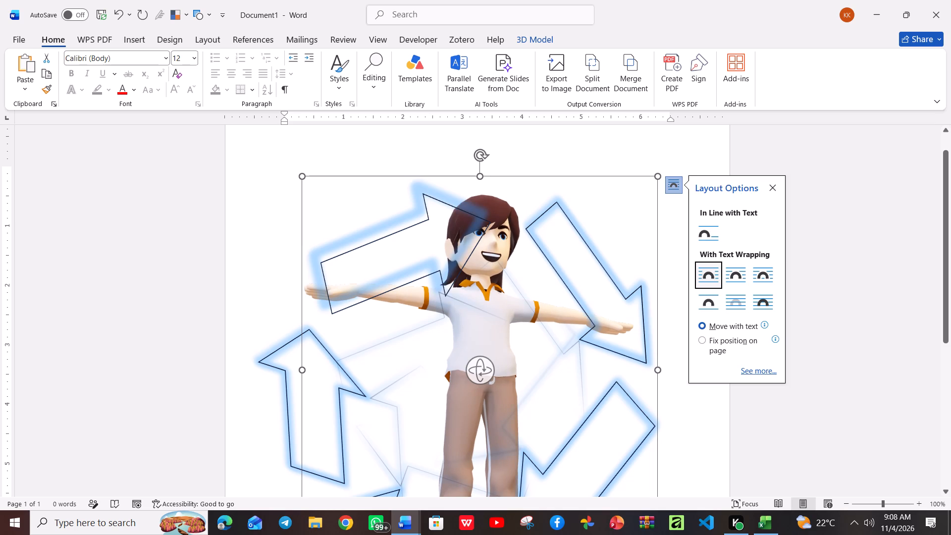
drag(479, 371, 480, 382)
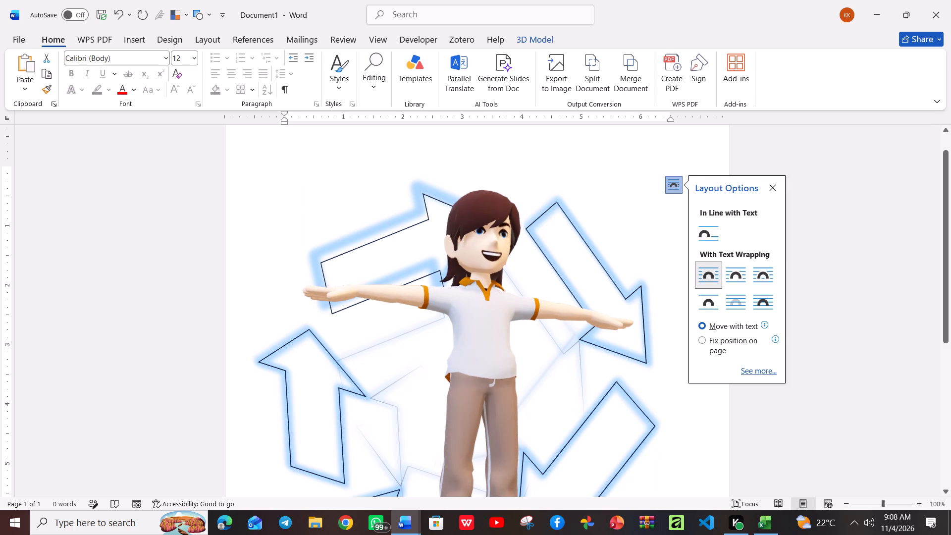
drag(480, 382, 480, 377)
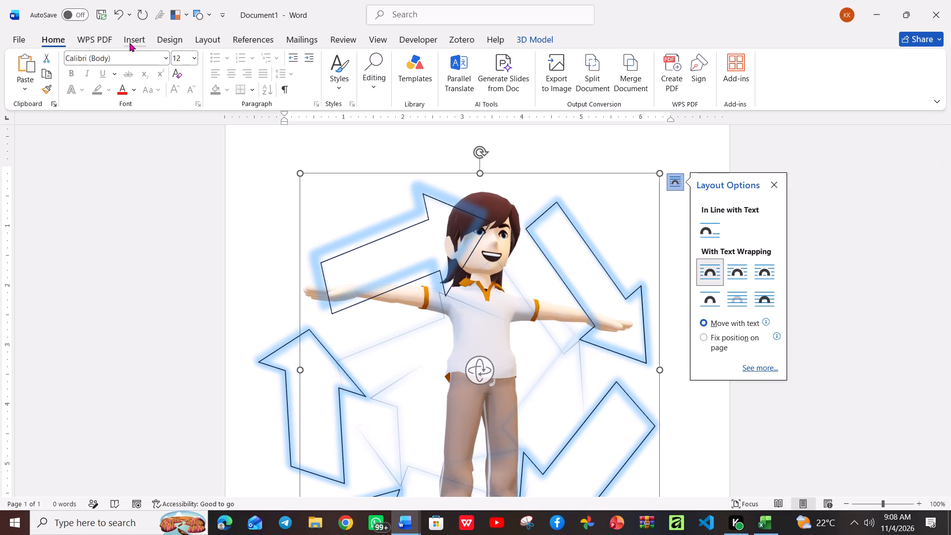
Search the online stock 3D models for "steps".
click(129, 43)
click(215, 81)
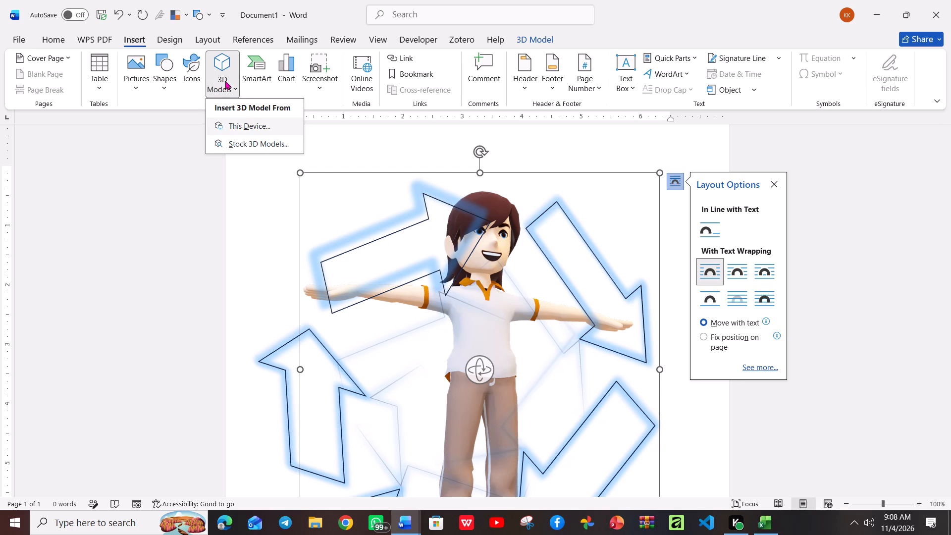
click(225, 81)
click(234, 85)
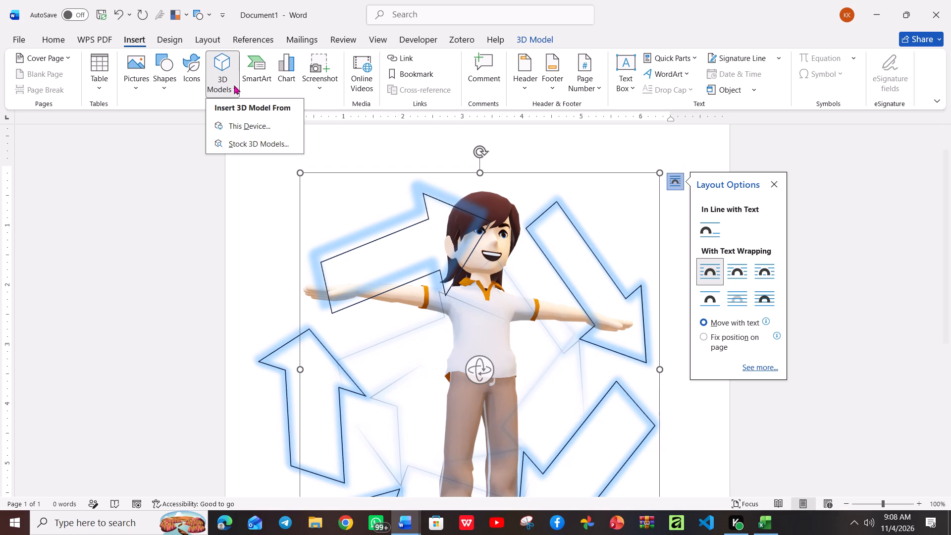
click(234, 93)
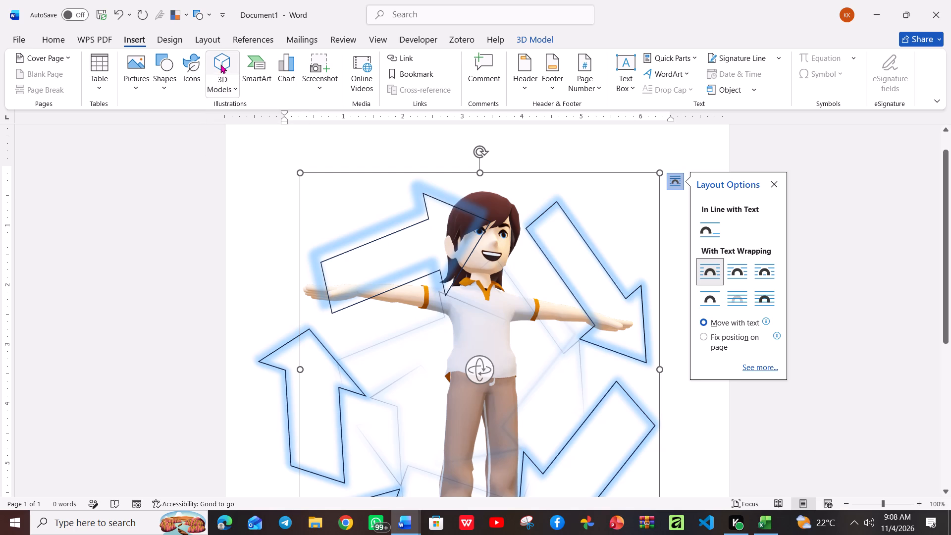
double_click(220, 64)
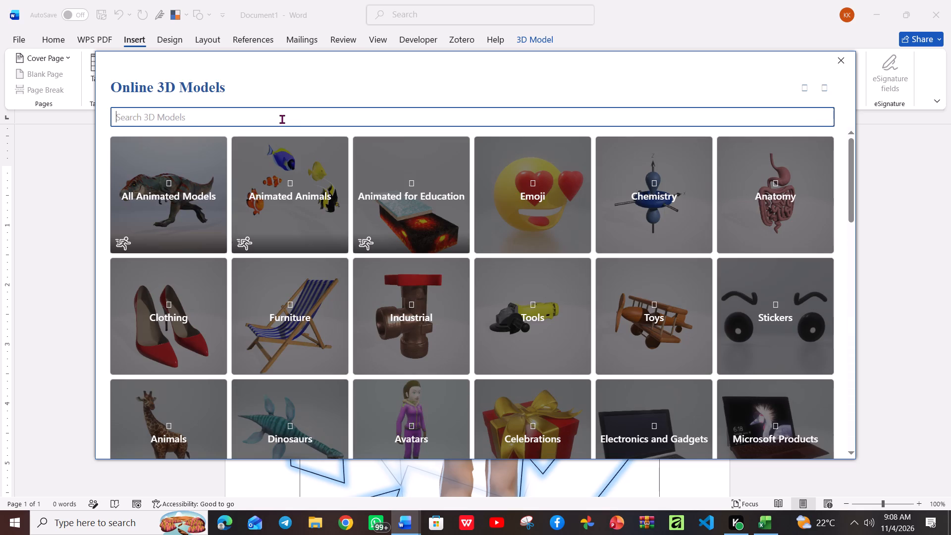
text(steps)
key(Return)
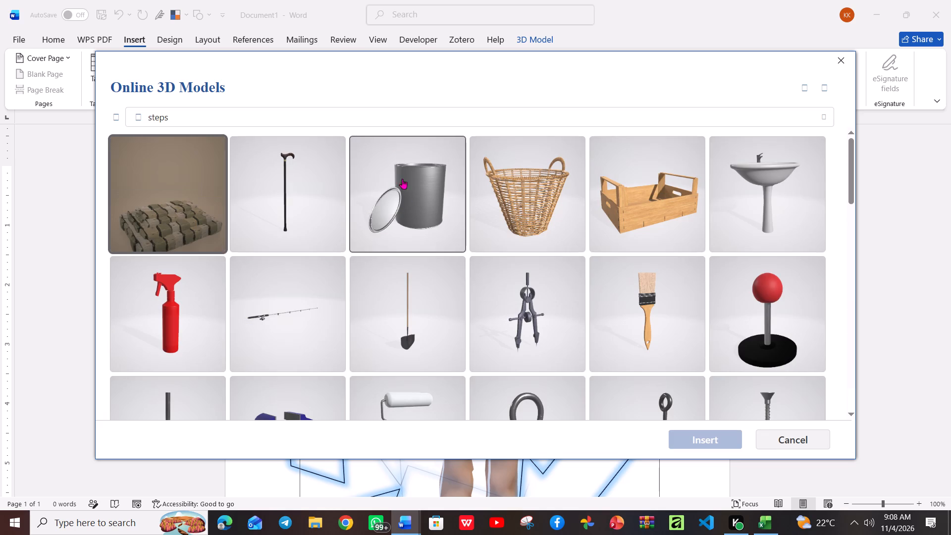
Look through the "steps" search results for a model that suits the cycle diagram.
scroll(410, 262, down, 6)
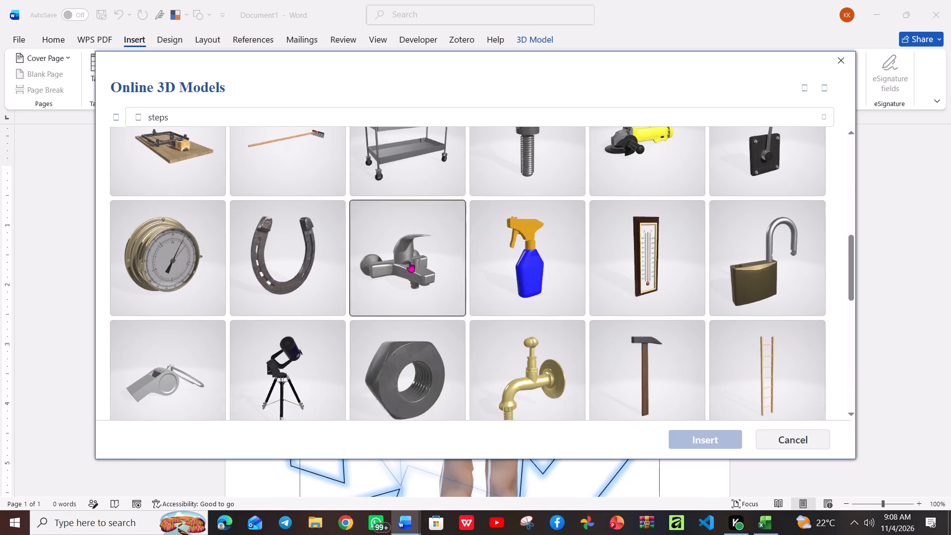
scroll(410, 262, down, 6)
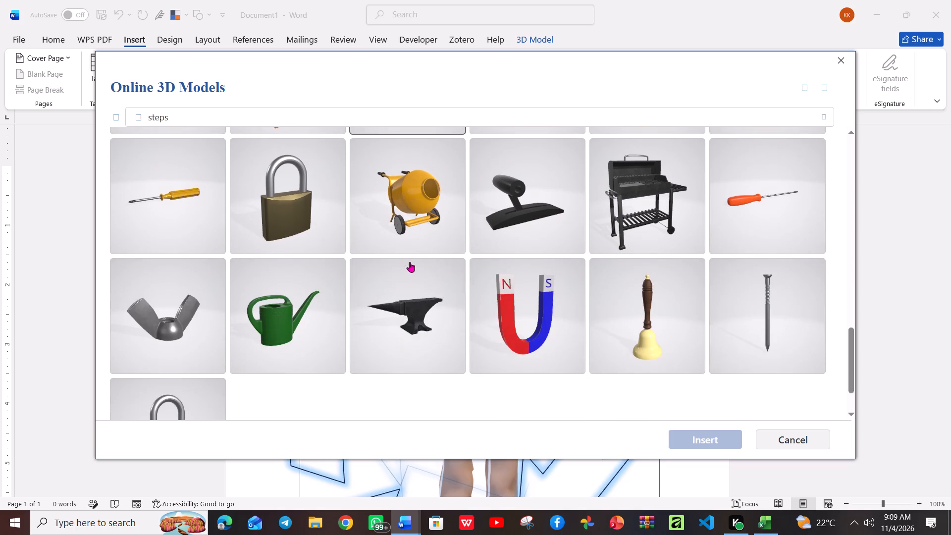
scroll(410, 262, down, 1)
scroll(410, 262, up, 1)
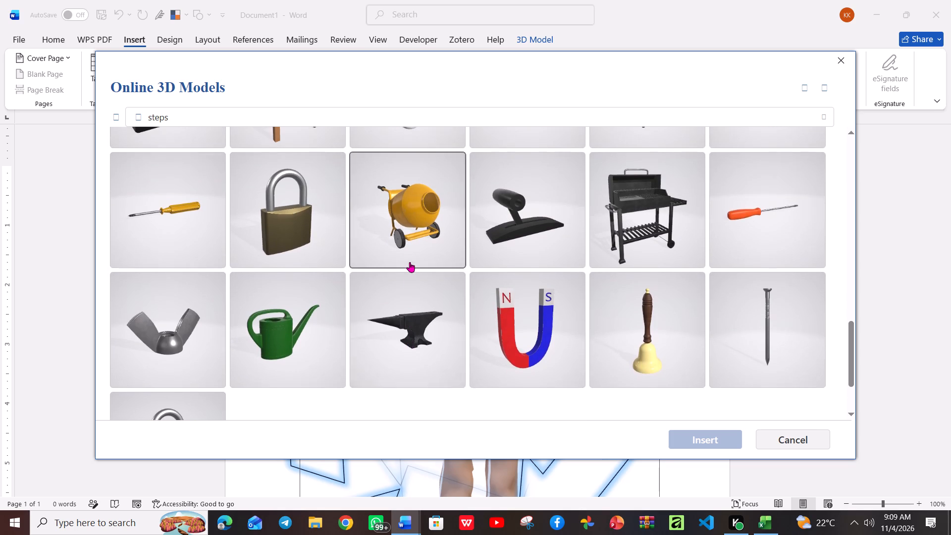
scroll(410, 262, up, 1)
Search the online 3D models for "policy" instead, and close the model library without inserting anything.
click(191, 111)
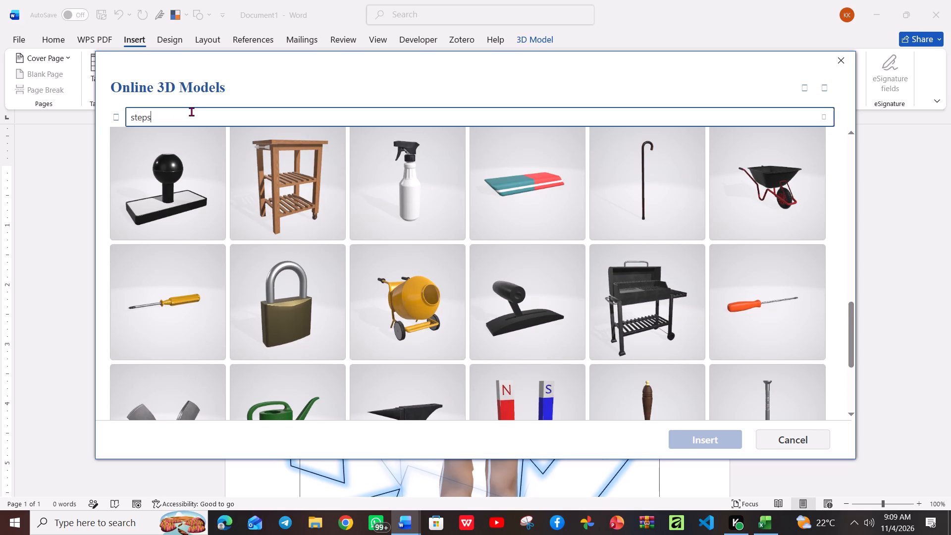
drag(135, 118, 154, 119)
key(Delete)
key(BackSpace)
text(policy)
key(Return)
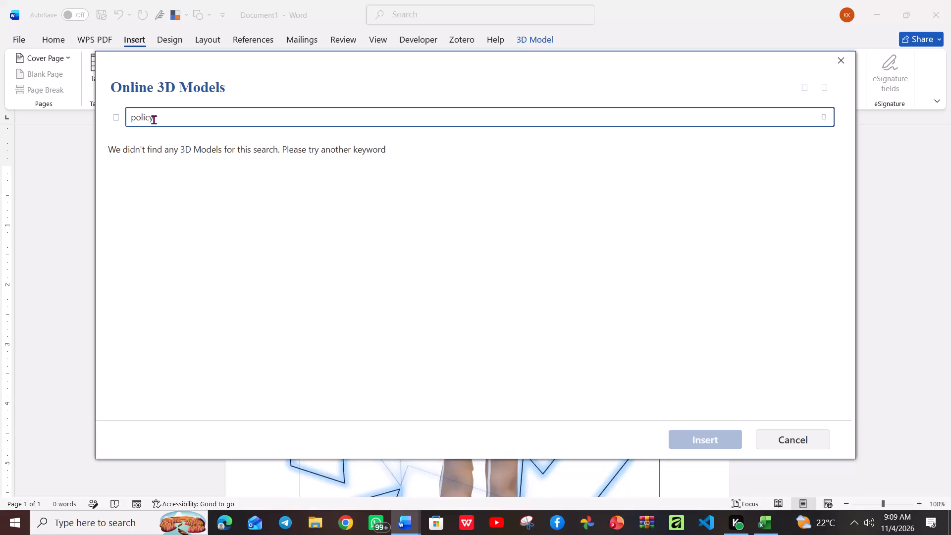
click(791, 440)
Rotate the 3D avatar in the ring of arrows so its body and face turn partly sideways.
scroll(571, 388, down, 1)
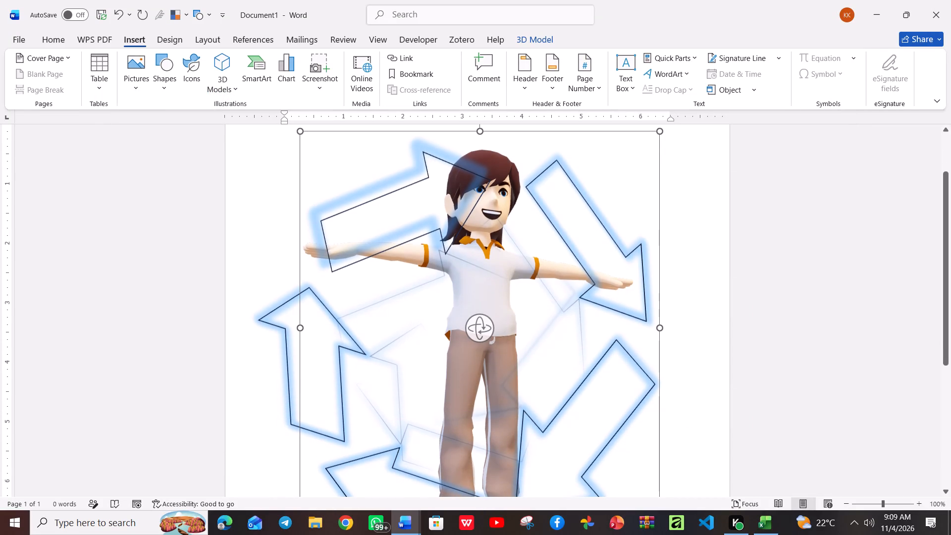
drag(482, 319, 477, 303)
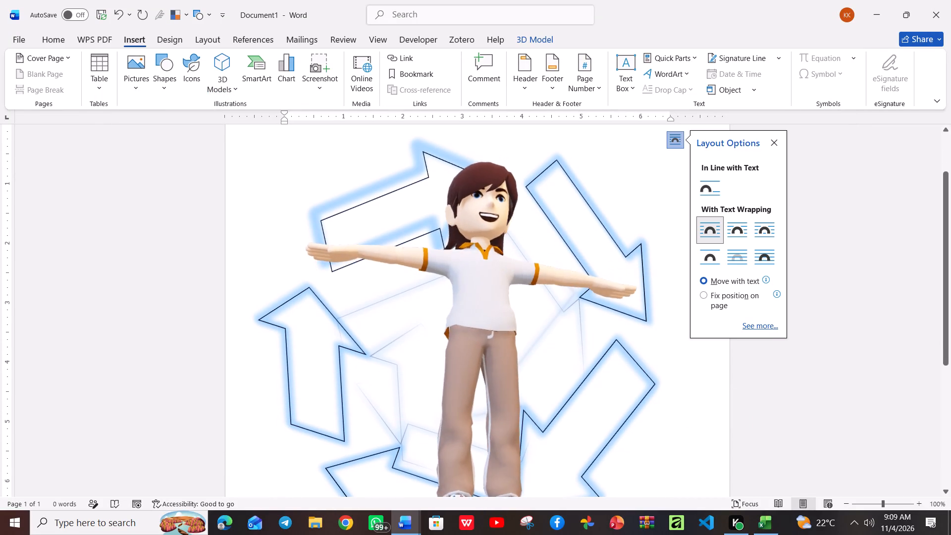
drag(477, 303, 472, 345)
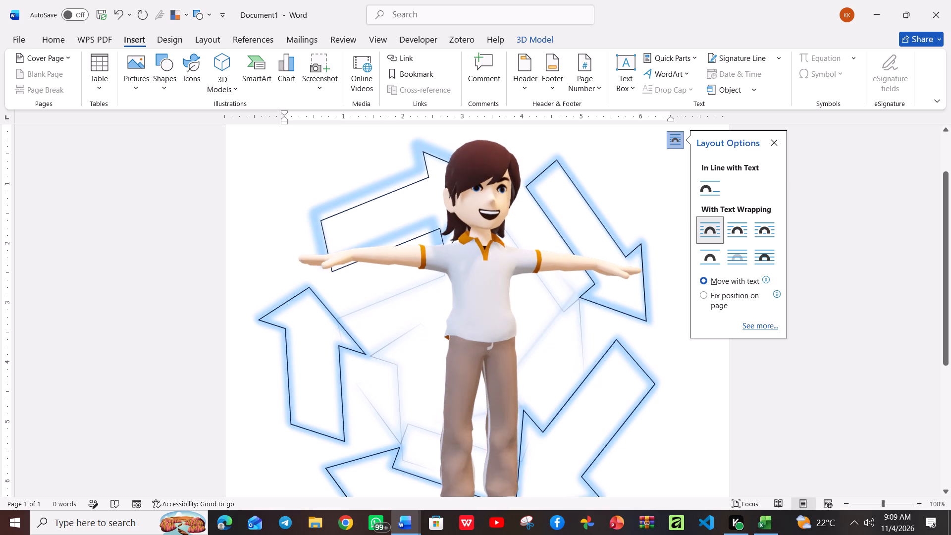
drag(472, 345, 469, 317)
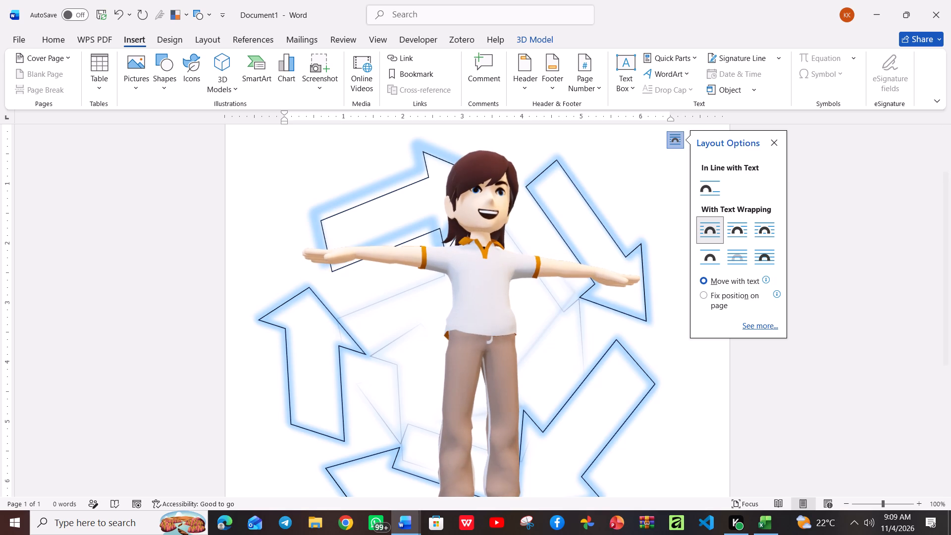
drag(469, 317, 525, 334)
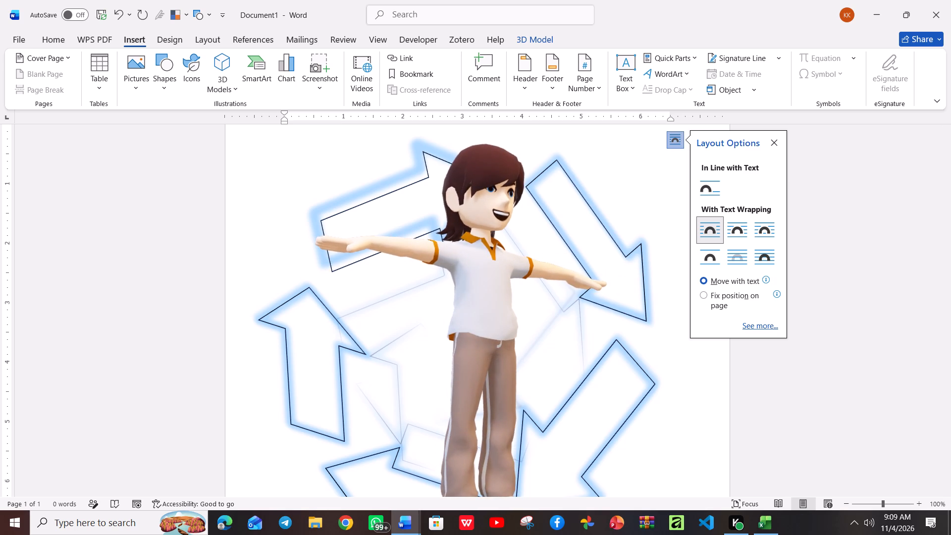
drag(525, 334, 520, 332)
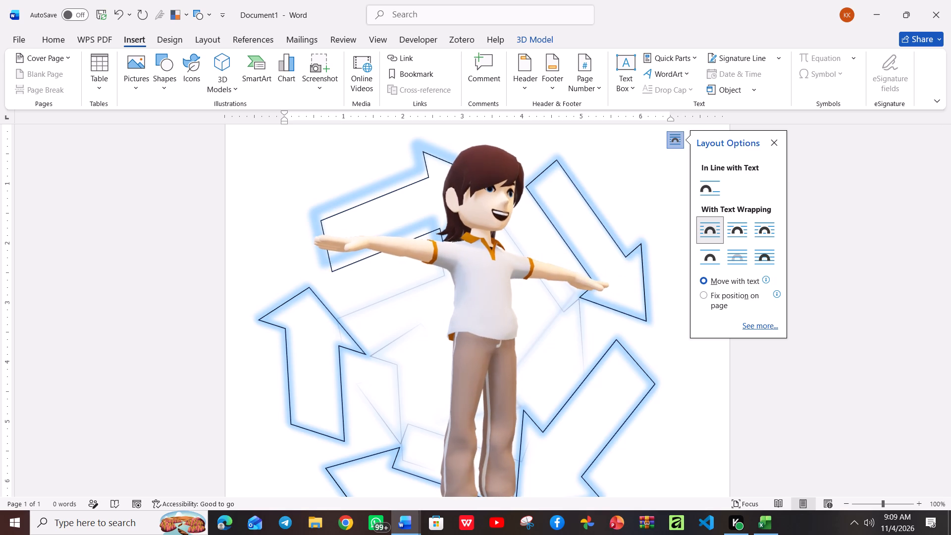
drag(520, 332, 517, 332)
Delete the 3D avatar from the middle of the arrow ring.
click(517, 332)
click(517, 332)
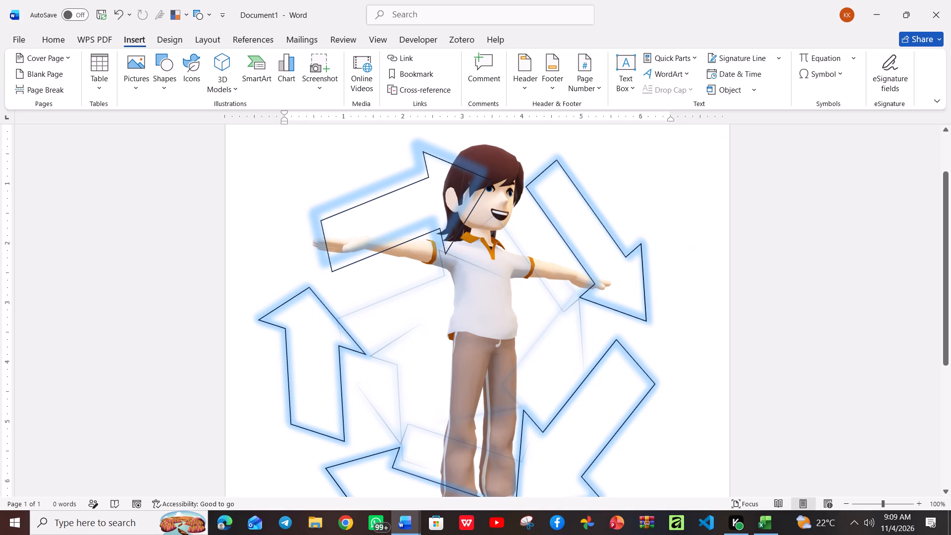
click(517, 332)
double_click(498, 321)
key(Delete)
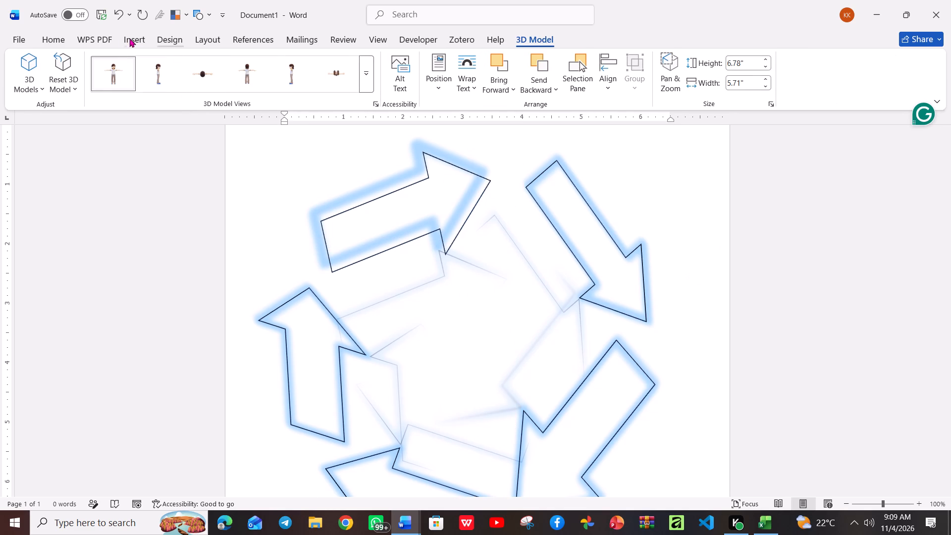
Search the online stock 3D models for "person leading".
click(142, 42)
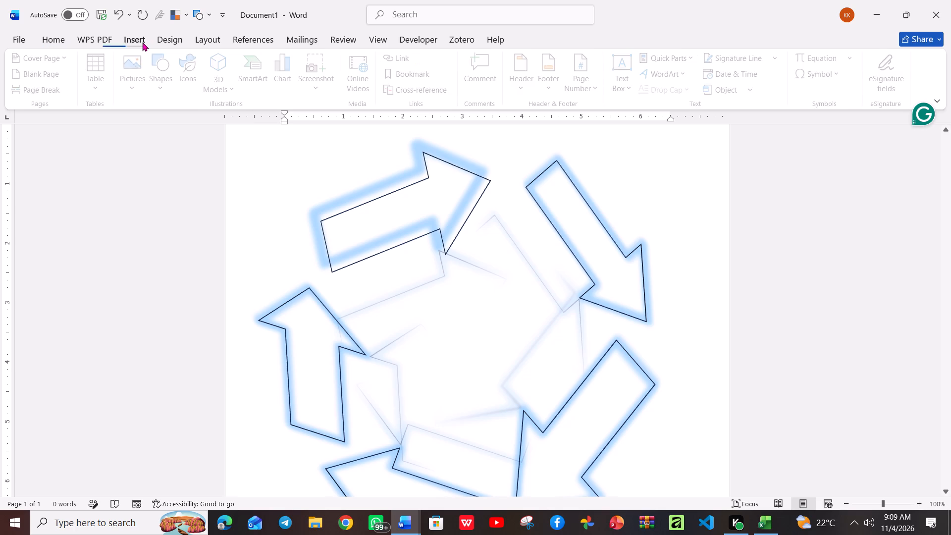
double_click(218, 66)
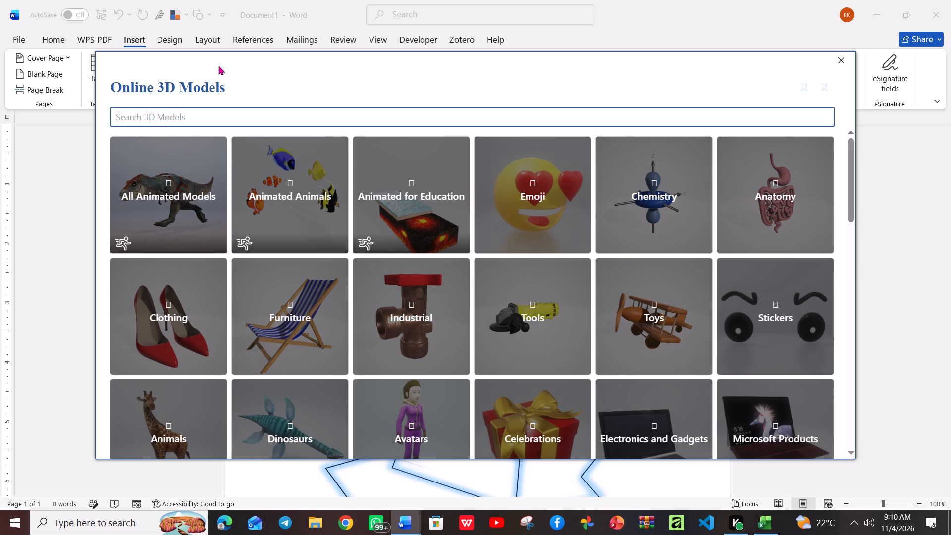
click(163, 113)
text(person)
key(space)
text(leading)
key(Return)
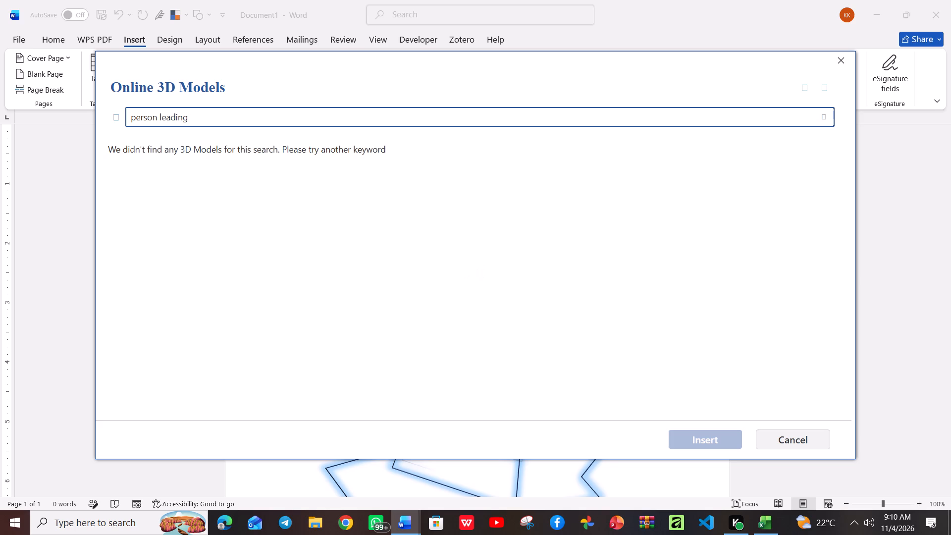
Replace the search term with "student" and search the online 3D models for it.
key(BackSpace)
key(BackSpace)
key(BackSpace)
key(BackSpace)
key(BackSpace)
key(BackSpace)
key(BackSpace)
key(BackSpace)
key(BackSpace)
key(BackSpace)
key(BackSpace)
key(BackSpace)
key(BackSpace)
key(BackSpace)
key(BackSpace)
key(BackSpace)
key(BackSpace)
text(student)
key(Return)
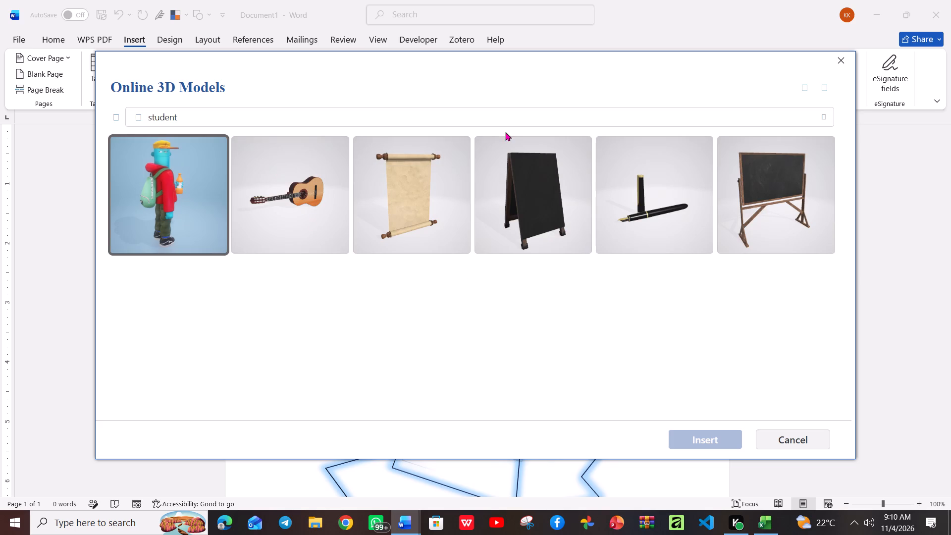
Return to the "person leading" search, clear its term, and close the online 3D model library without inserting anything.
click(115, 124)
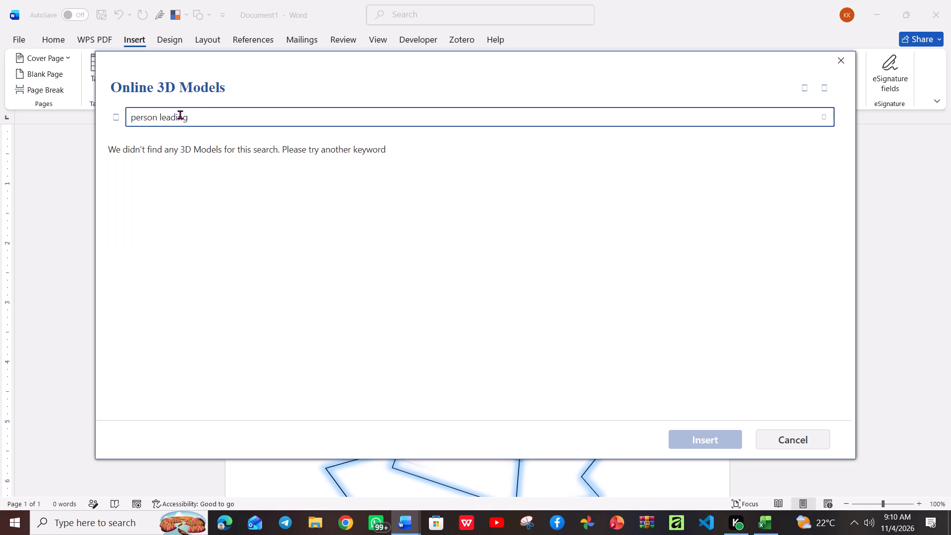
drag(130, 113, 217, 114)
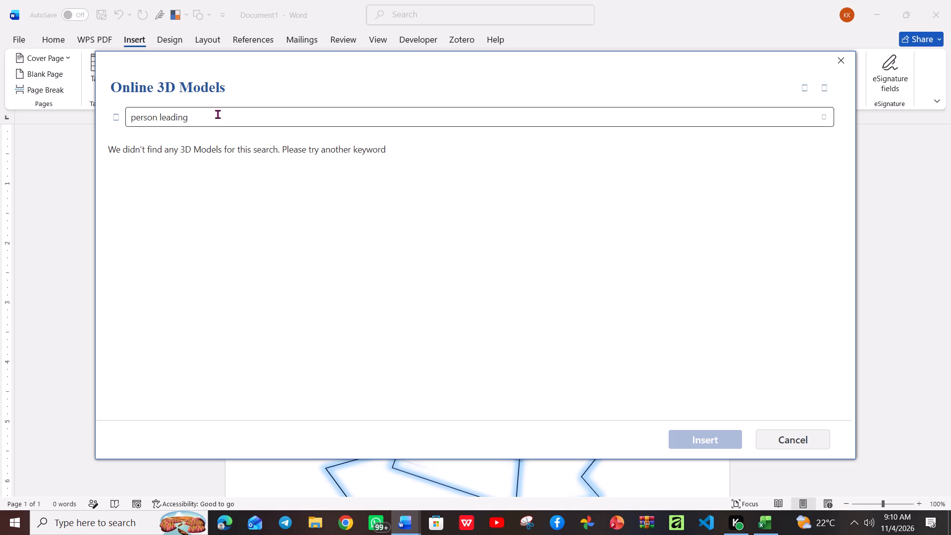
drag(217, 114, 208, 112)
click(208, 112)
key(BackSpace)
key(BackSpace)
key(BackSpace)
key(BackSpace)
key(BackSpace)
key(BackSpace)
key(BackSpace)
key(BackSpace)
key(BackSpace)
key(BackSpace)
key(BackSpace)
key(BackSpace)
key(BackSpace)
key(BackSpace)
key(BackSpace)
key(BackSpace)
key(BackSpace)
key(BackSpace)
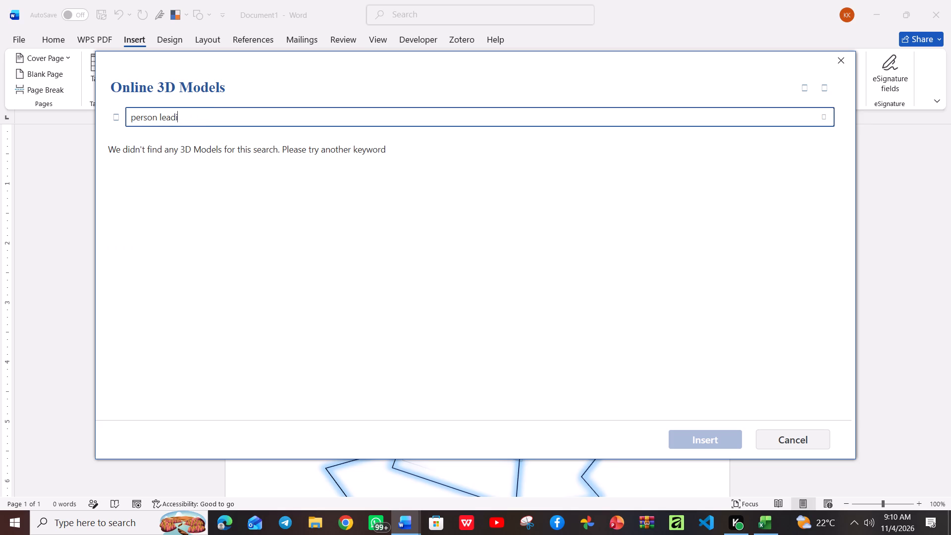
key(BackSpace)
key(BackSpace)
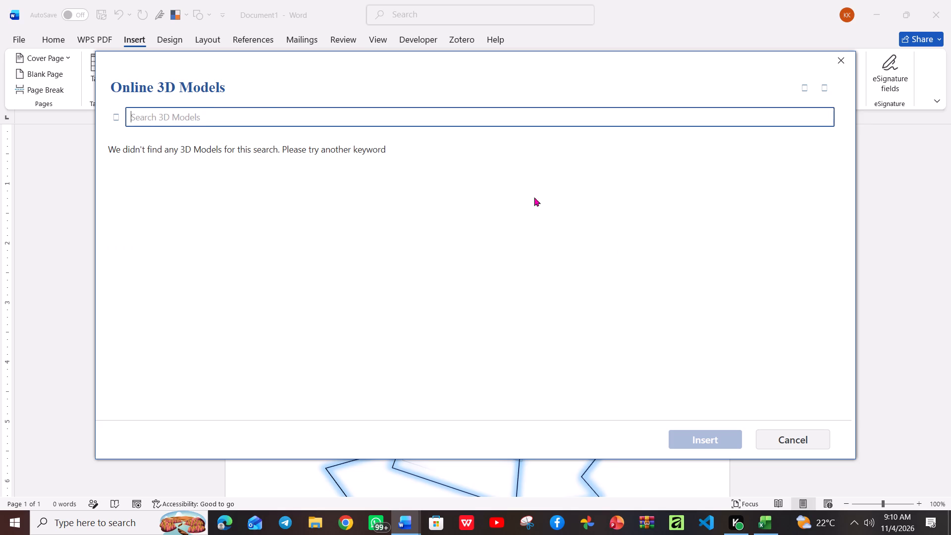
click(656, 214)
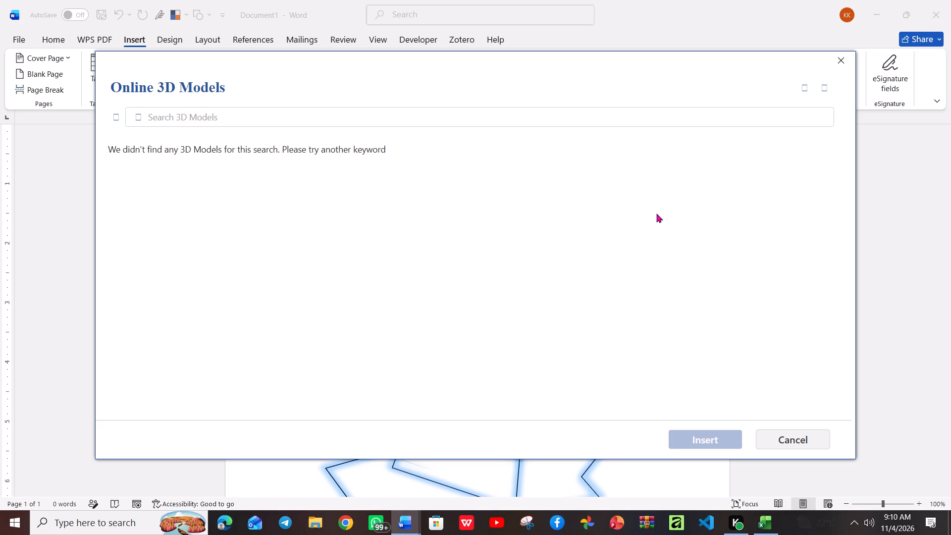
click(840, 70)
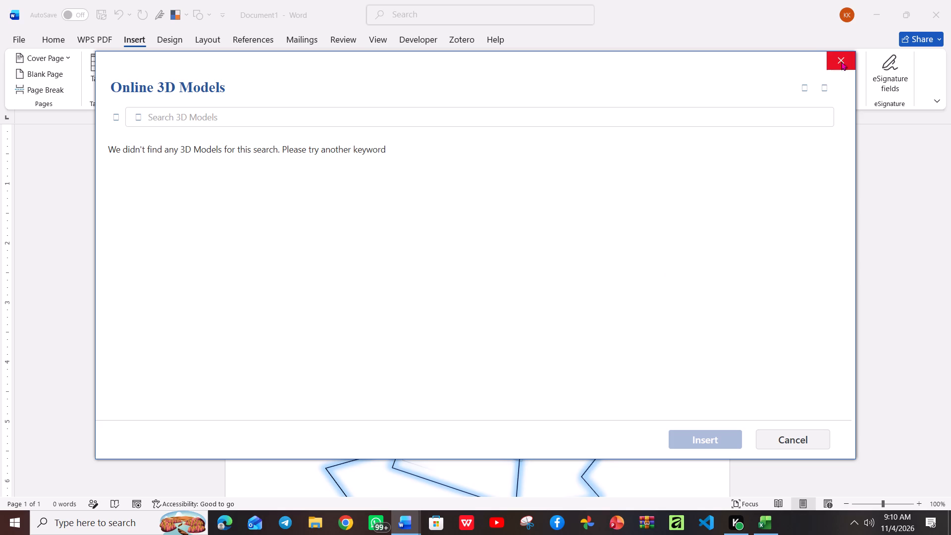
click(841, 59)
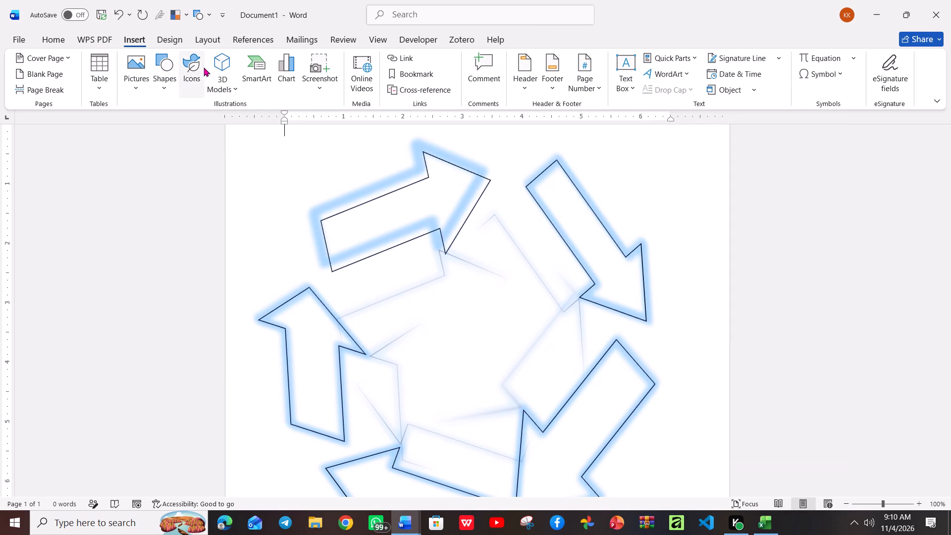
Reopen the online stock 3D models and look through the Animated for Education category for a suitable figure, finally clearing that category.
double_click(222, 68)
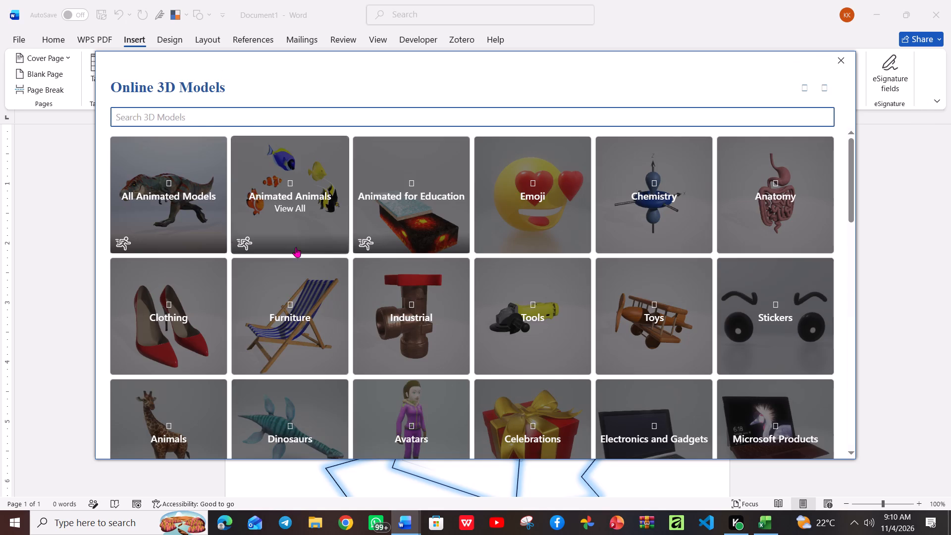
scroll(303, 269, down, 1)
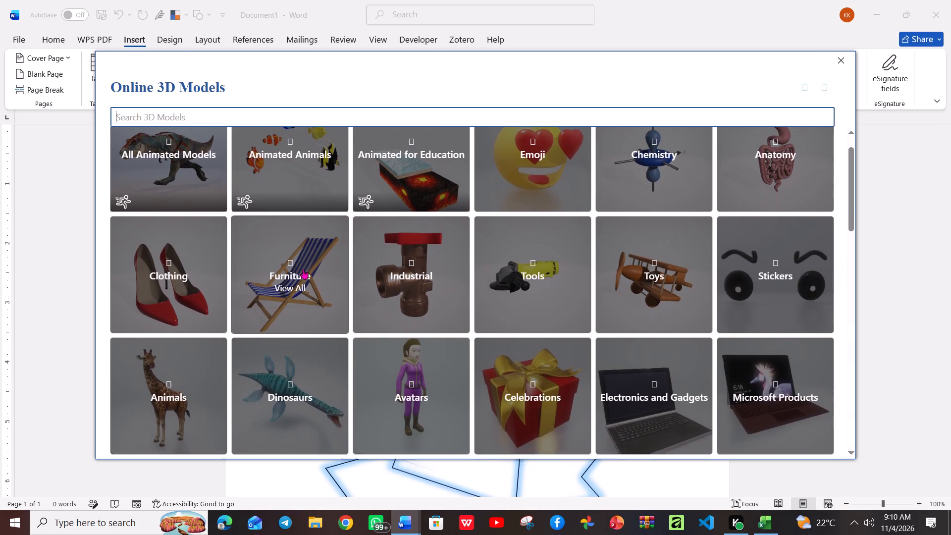
scroll(303, 269, down, 1)
double_click(384, 182)
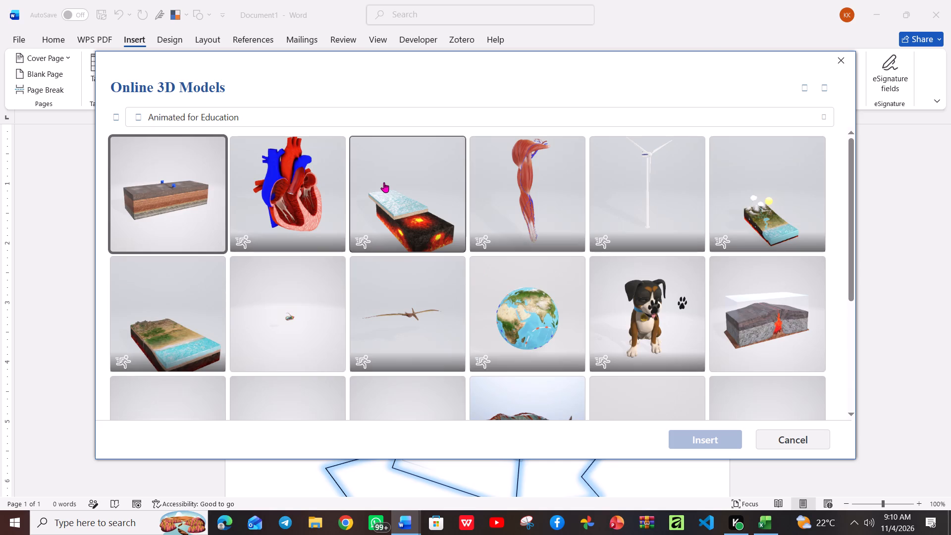
scroll(384, 182, down, 3)
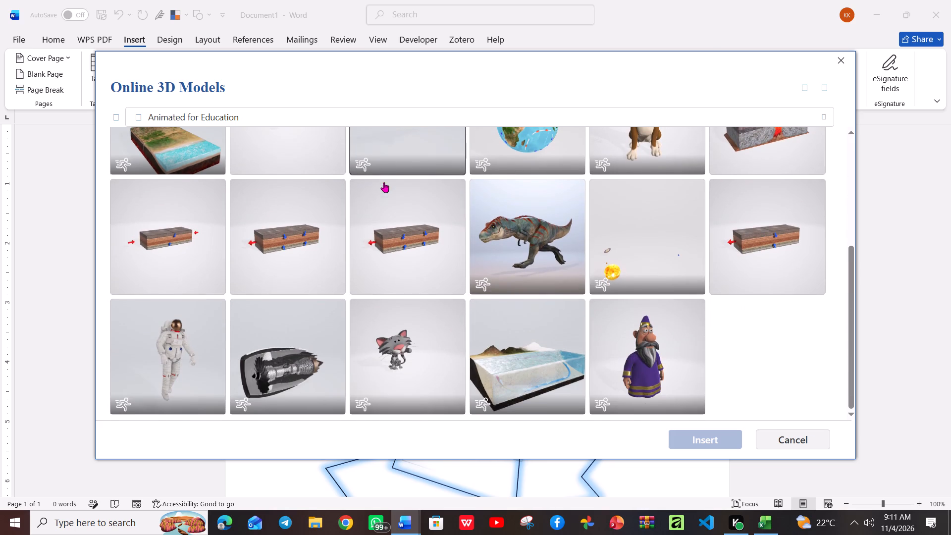
scroll(384, 182, down, 1)
scroll(442, 285, down, 1)
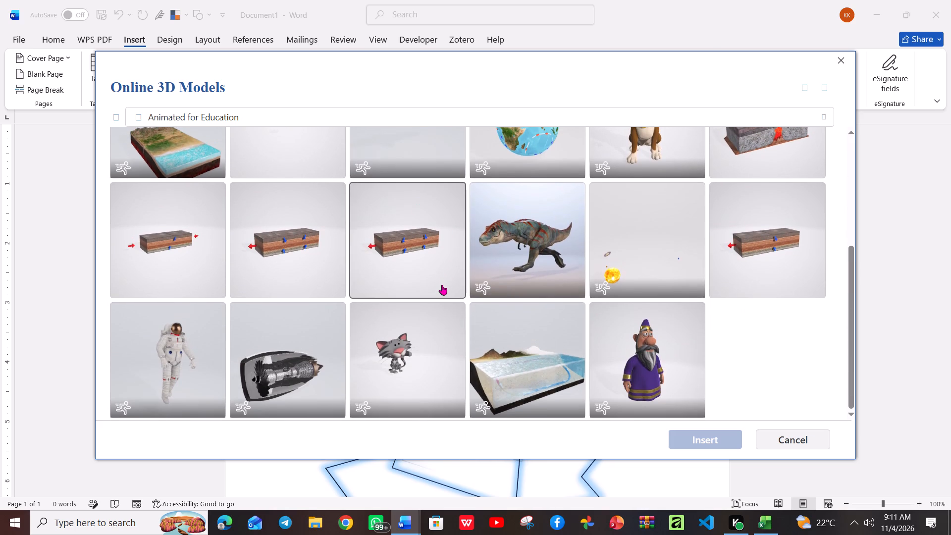
scroll(442, 285, down, 1)
scroll(442, 285, up, 6)
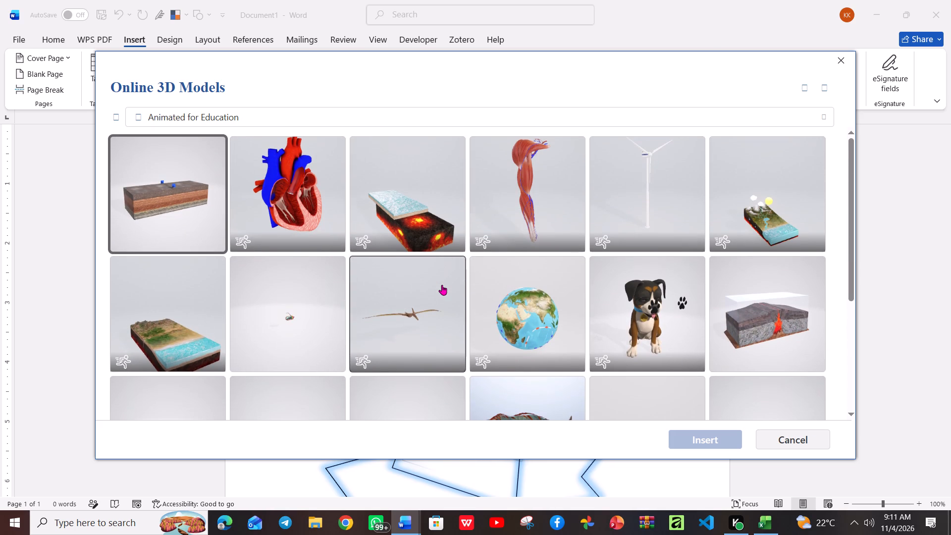
click(824, 119)
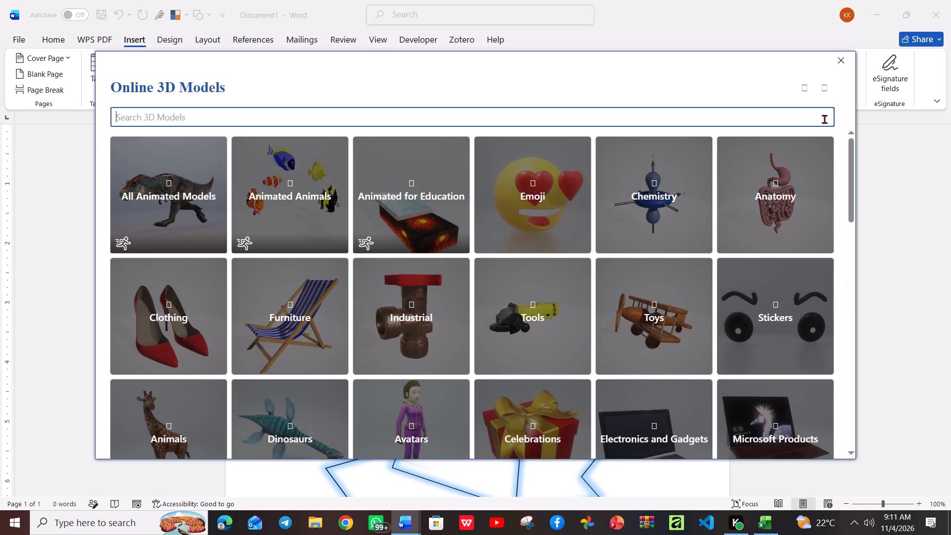
Insert the plain blue male pictogram figure from the Avatars category of the online 3D models.
scroll(601, 290, down, 1)
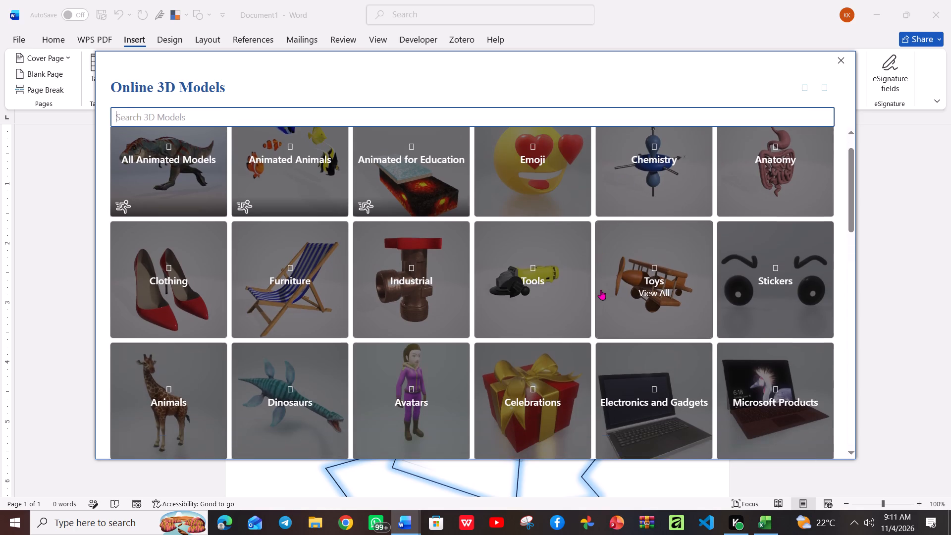
scroll(601, 290, down, 3)
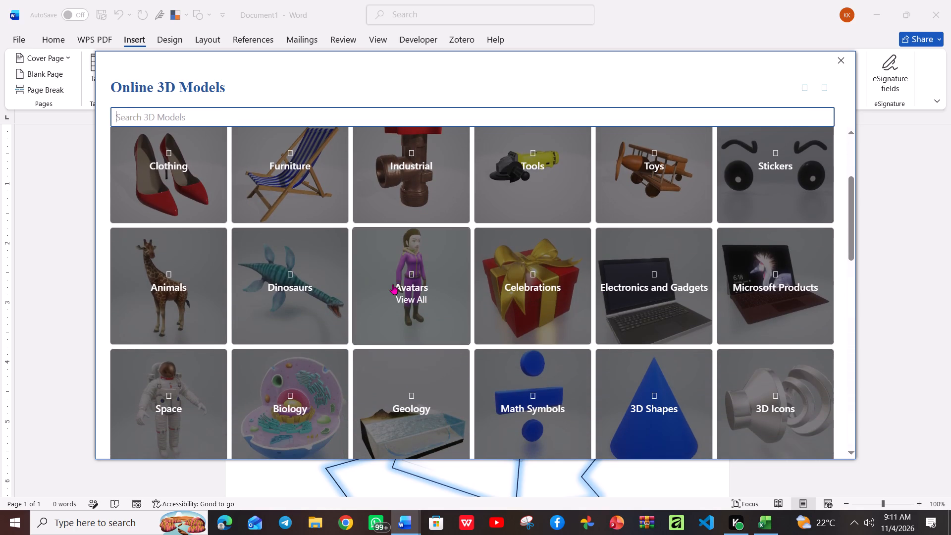
double_click(411, 288)
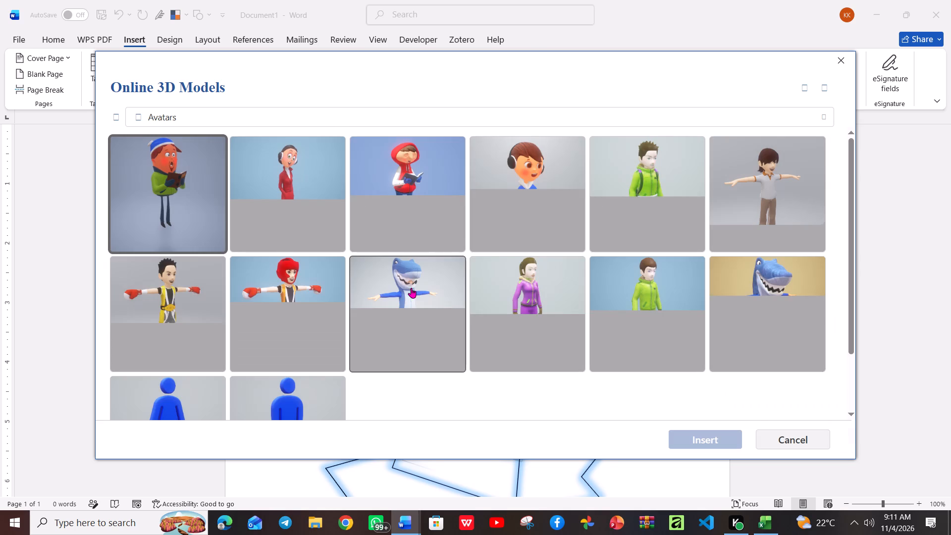
scroll(411, 288, down, 2)
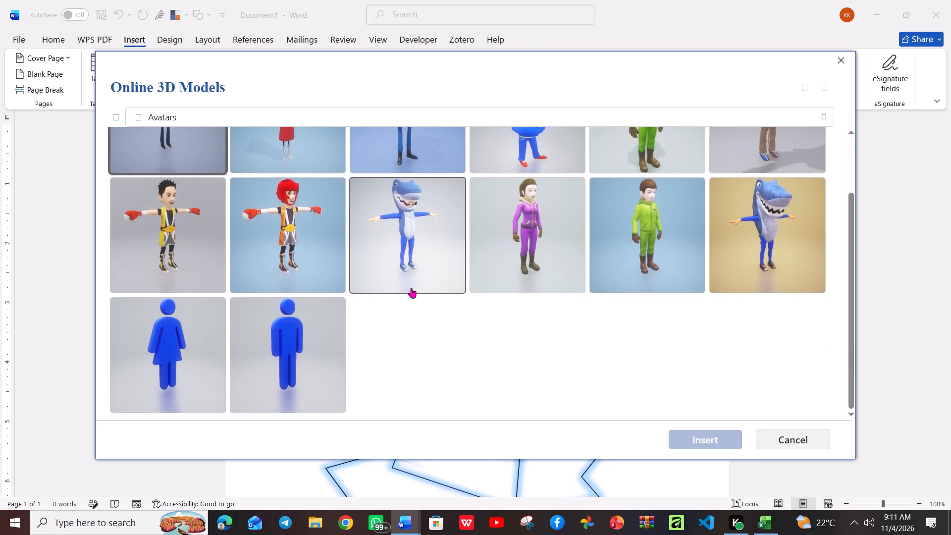
scroll(411, 288, down, 1)
click(286, 341)
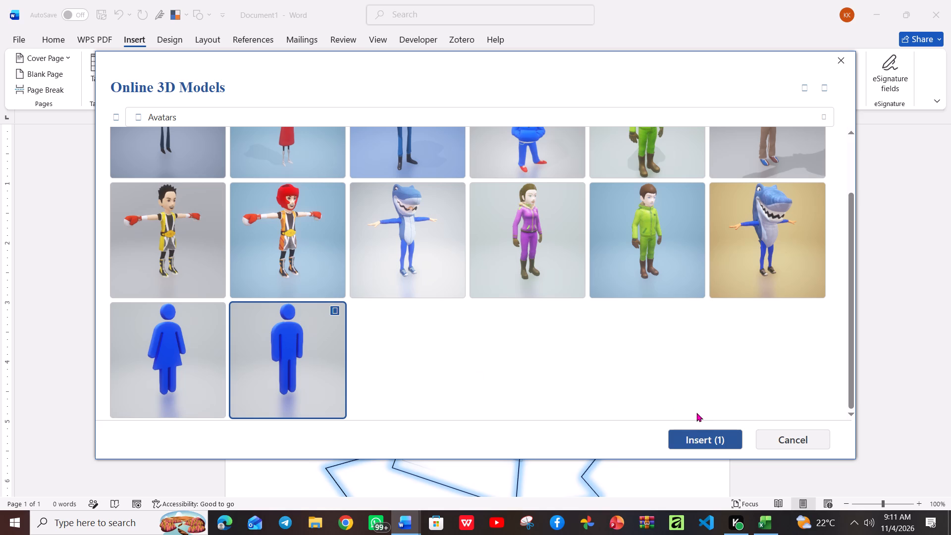
click(696, 440)
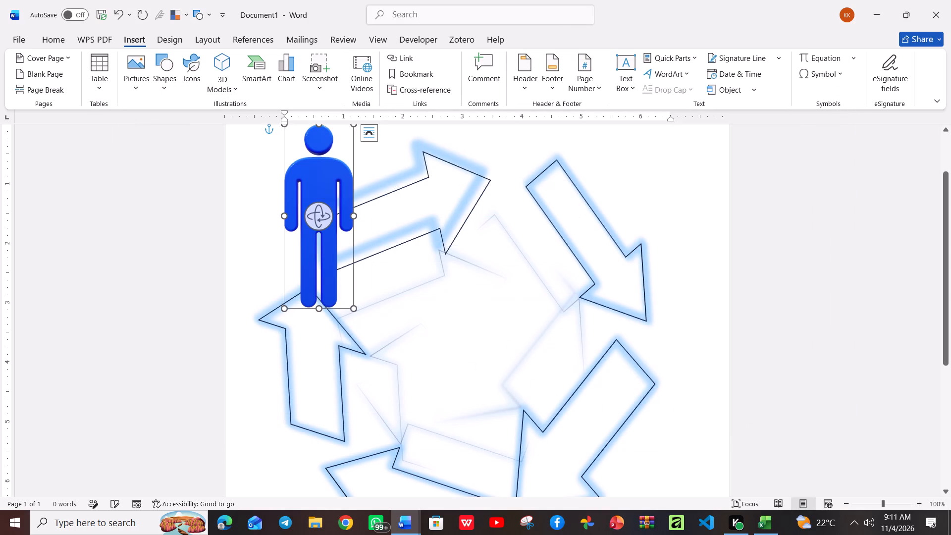
Set the blue figure's text wrapping to Tight, keeping it facing the front.
drag(309, 208, 338, 237)
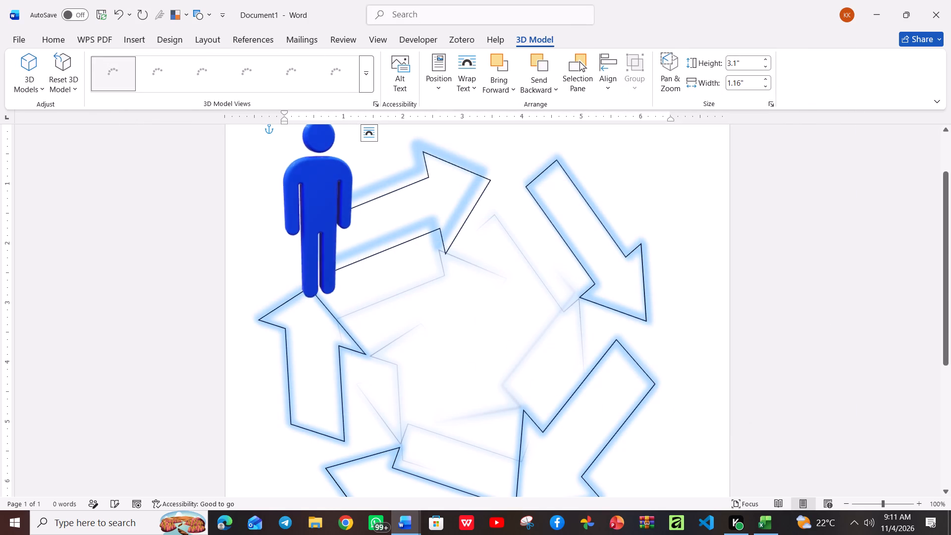
drag(338, 237, 317, 213)
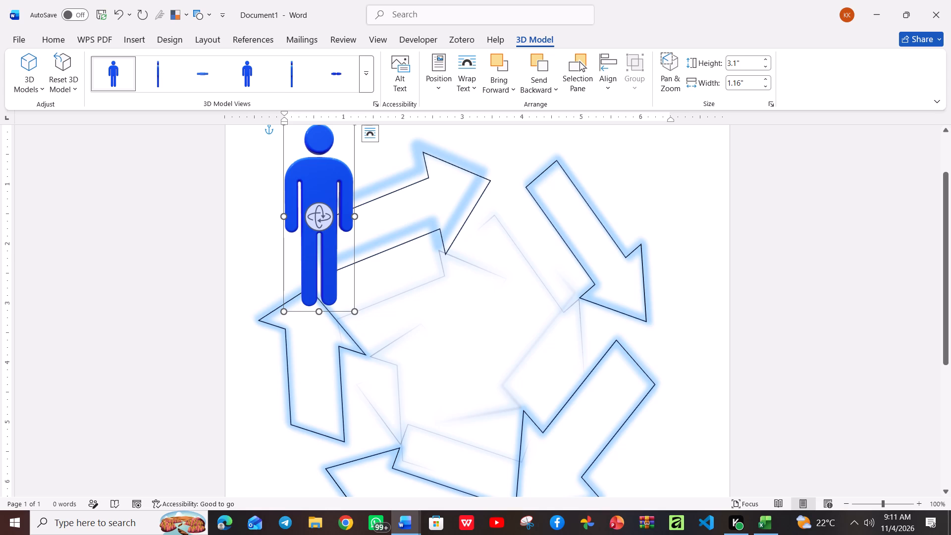
click(370, 136)
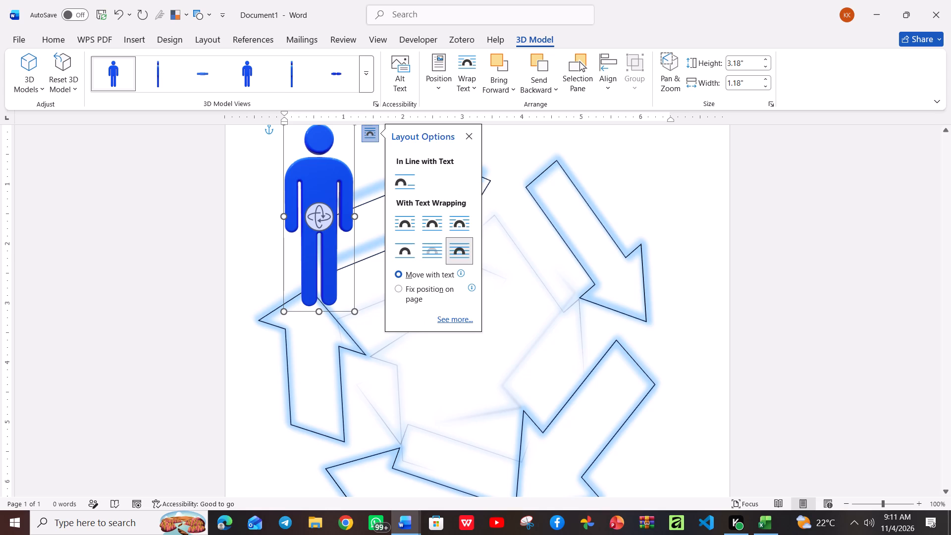
click(421, 223)
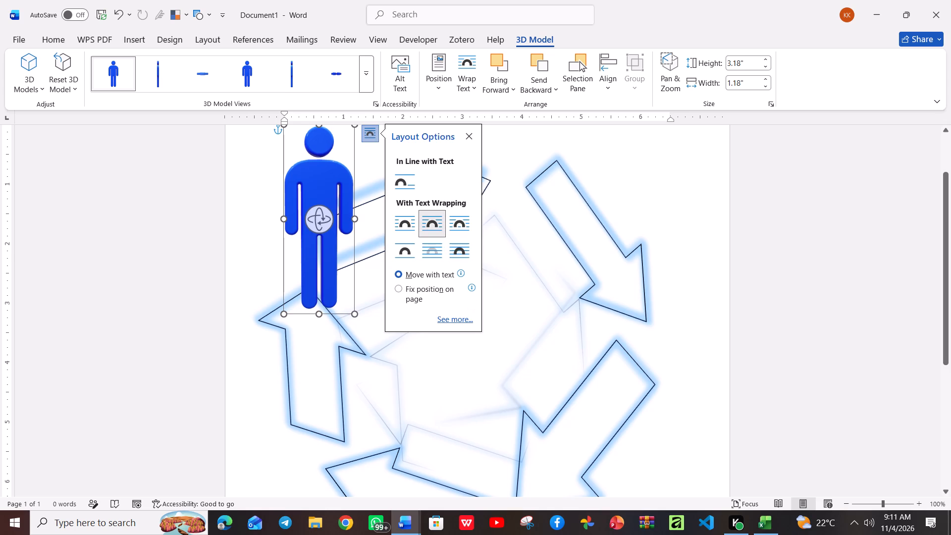
Move the blue figure to the middle of the arrow ring and enlarge it to about 7.51" high by 2.79" wide.
drag(296, 209, 433, 298)
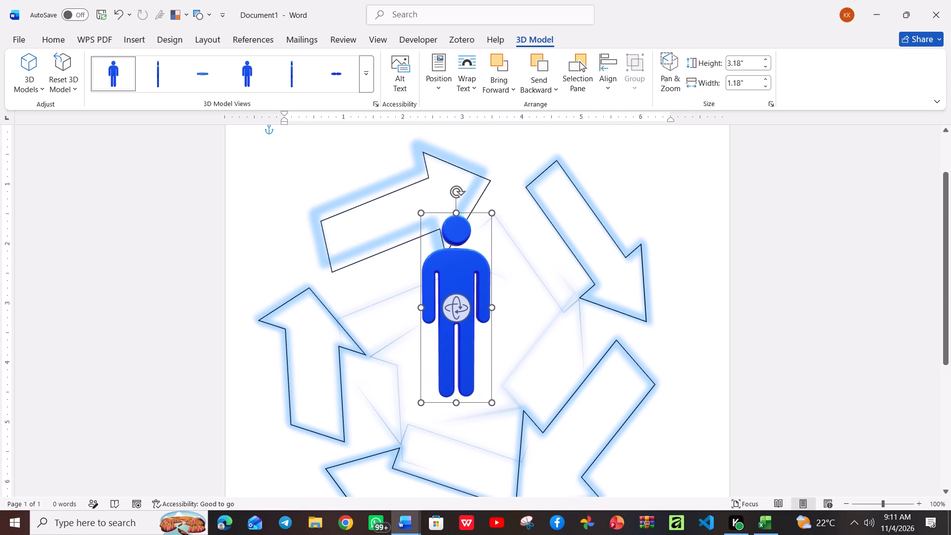
drag(433, 298, 450, 303)
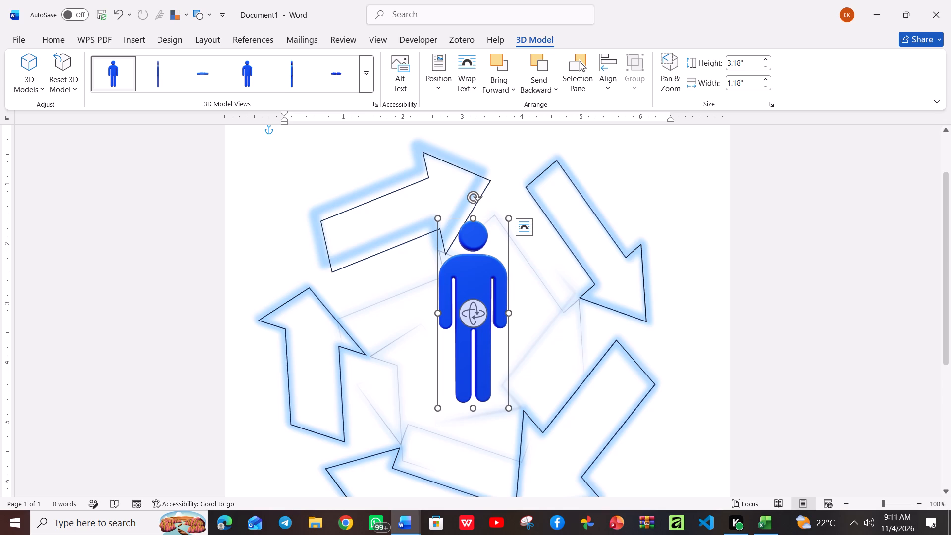
drag(507, 215, 551, 206)
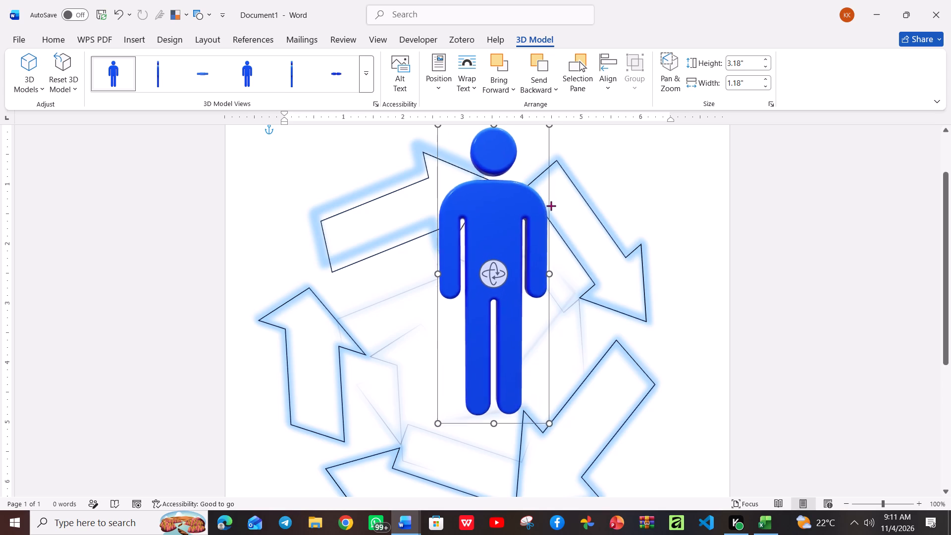
drag(551, 206, 604, 205)
drag(538, 268, 504, 275)
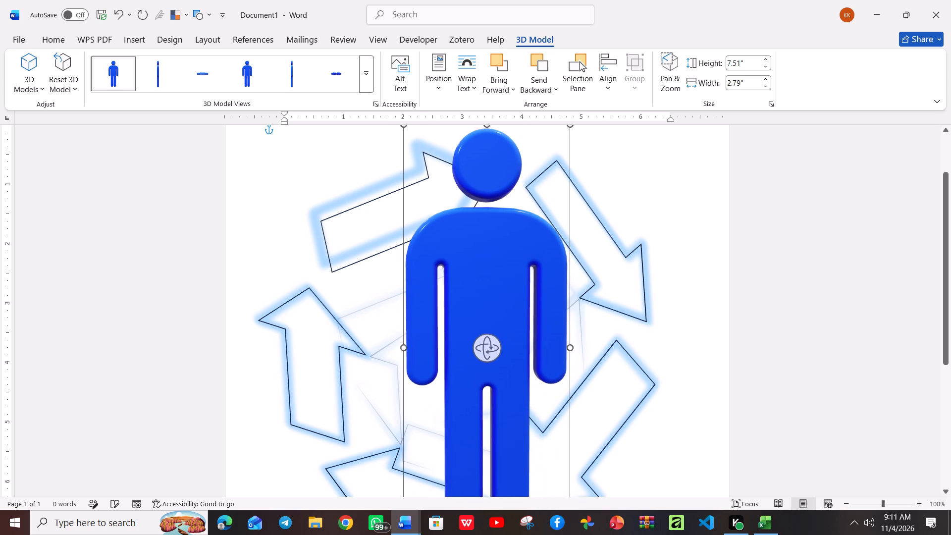
drag(504, 275, 498, 275)
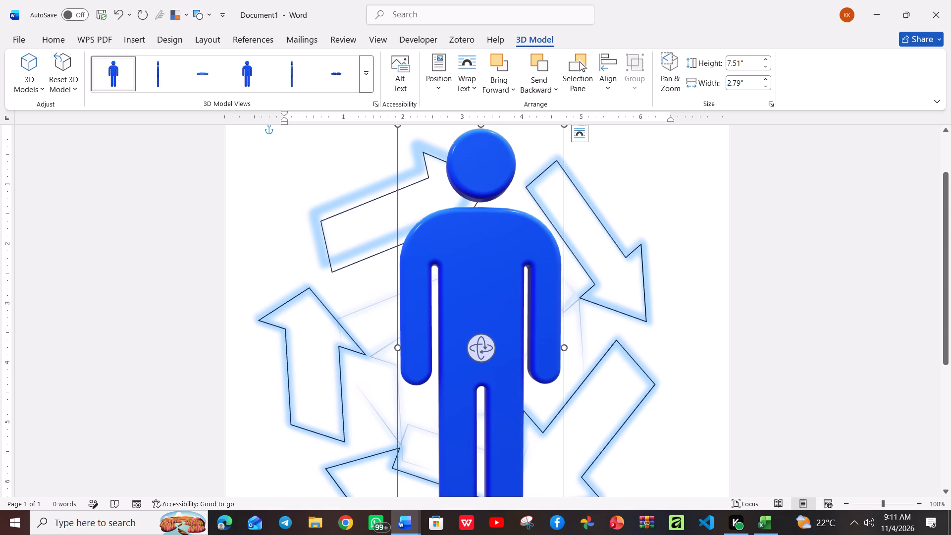
Send the enlarged blue figure to the back so it sits behind the ring of arrows.
ctrl+scroll(652, 295, down, 1)
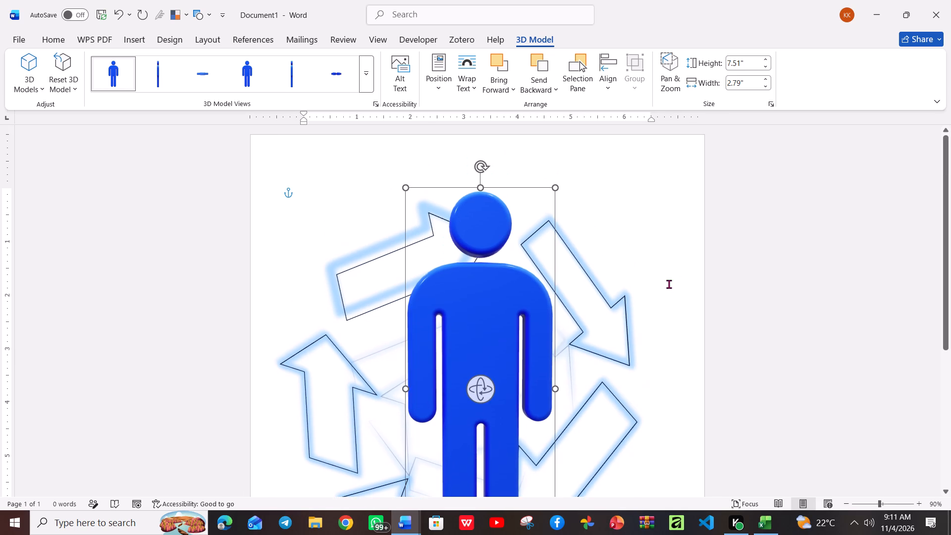
scroll(687, 274, down, 2)
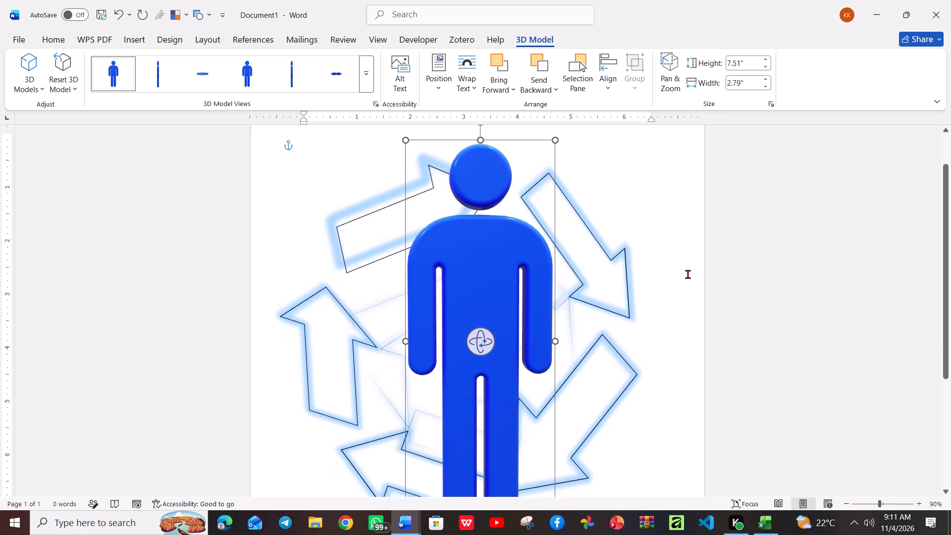
scroll(687, 274, down, 2)
scroll(687, 274, up, 1)
right_click(482, 316)
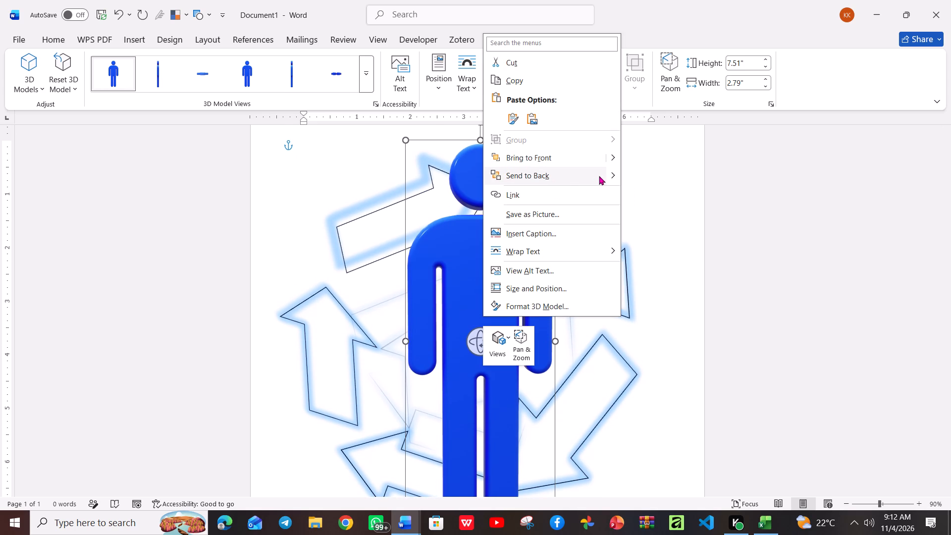
click(616, 175)
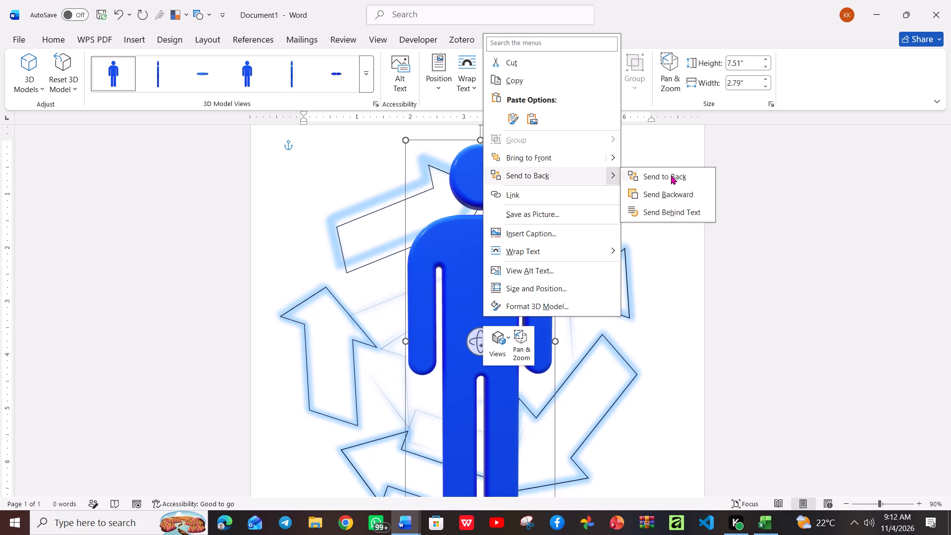
click(671, 175)
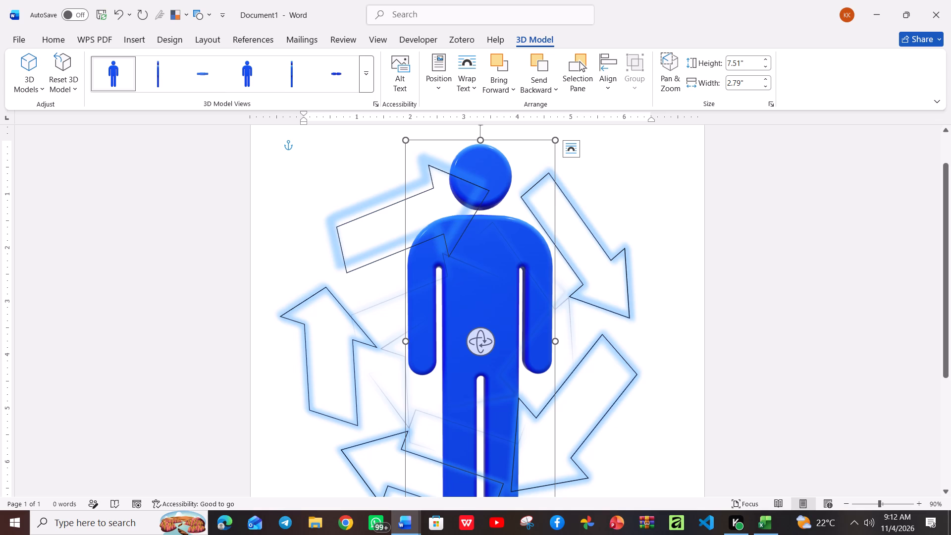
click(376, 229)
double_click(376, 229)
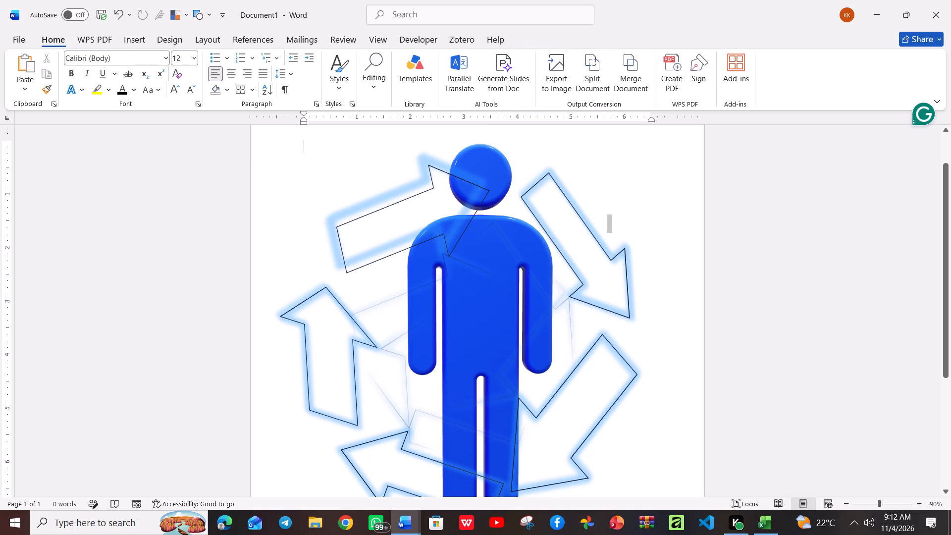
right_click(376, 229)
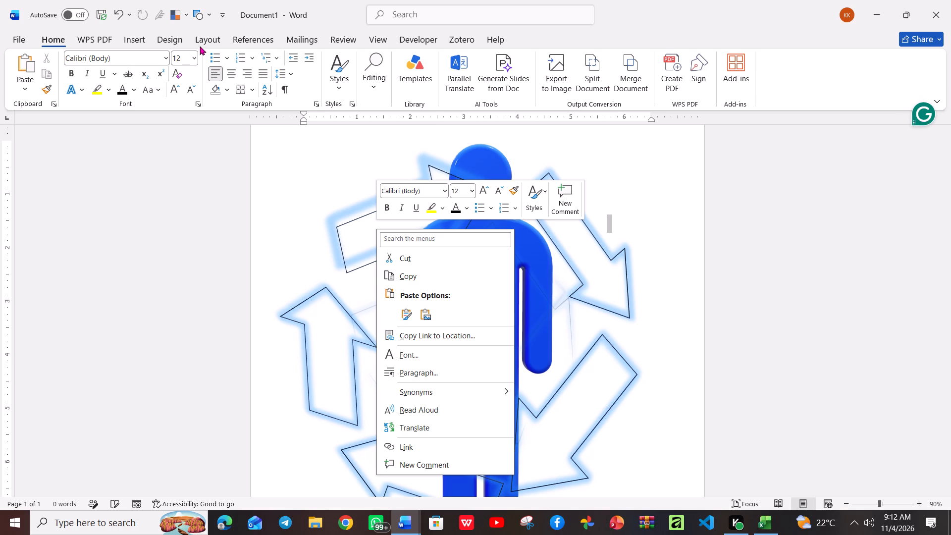
Draw a text box about 0.45" high by 2.06" wide over the upper-left arrow.
click(144, 36)
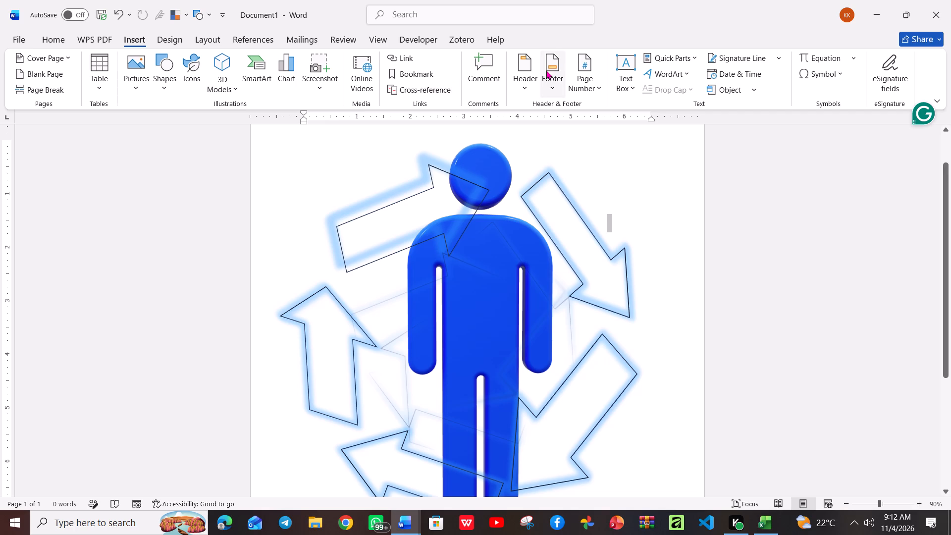
click(619, 79)
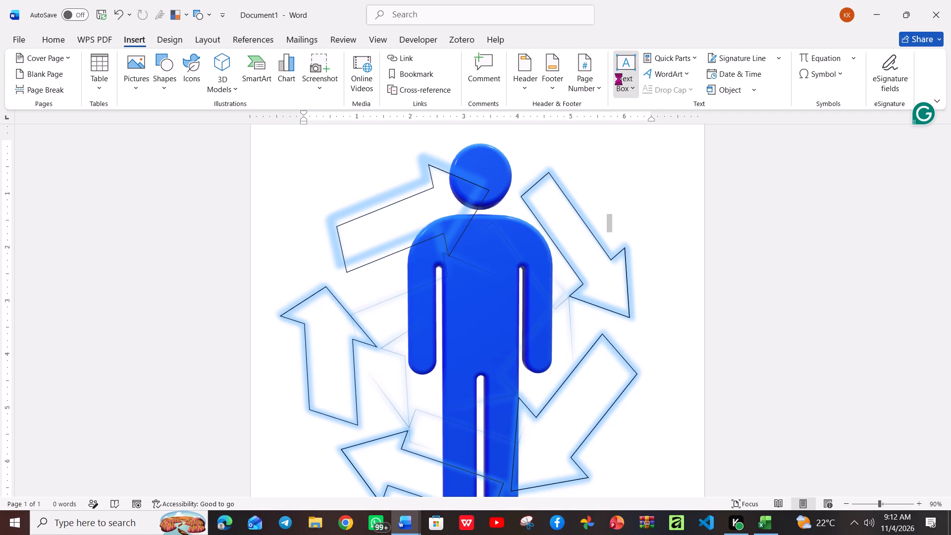
click(633, 91)
click(633, 91)
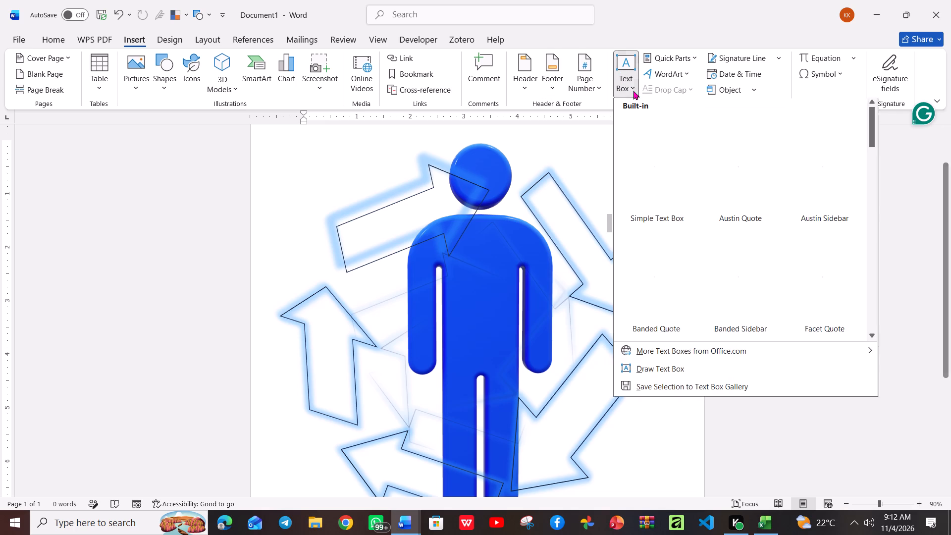
click(663, 366)
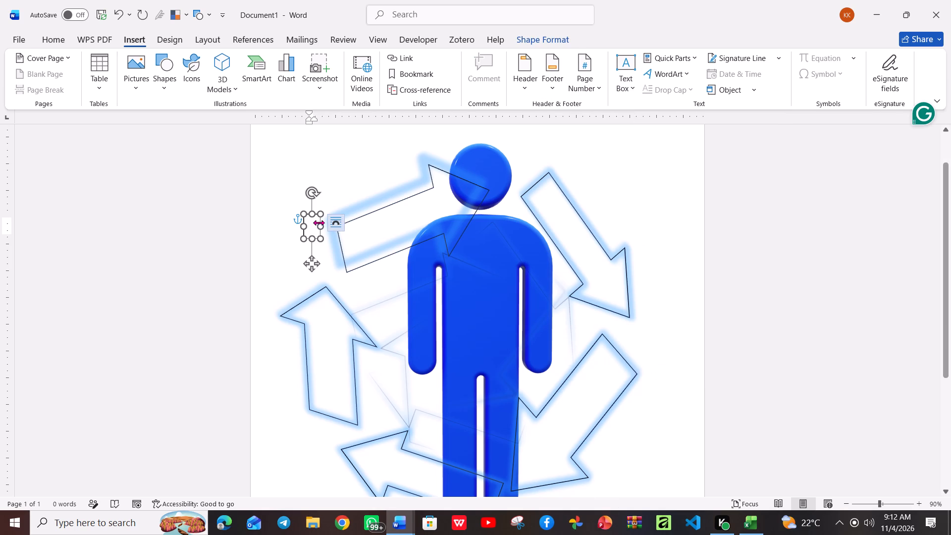
drag(318, 223, 396, 217)
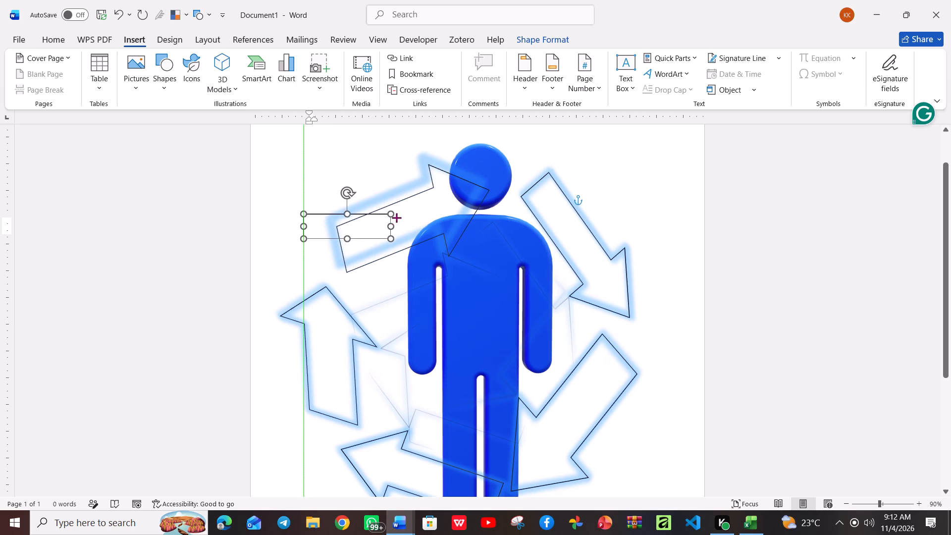
drag(396, 217, 414, 211)
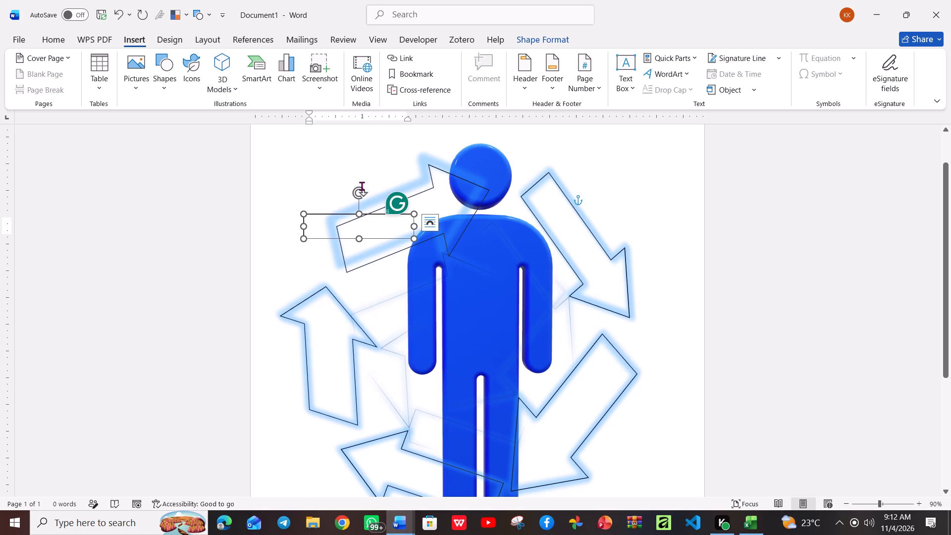
Rotate the empty text box counterclockwise until it is parallel to the upper-left arrow's upward slope.
drag(362, 186, 361, 197)
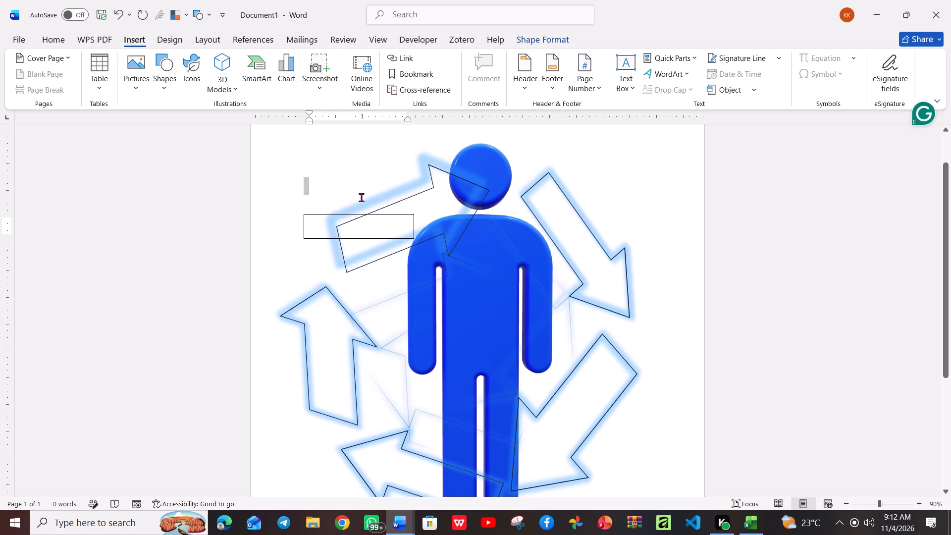
click(356, 223)
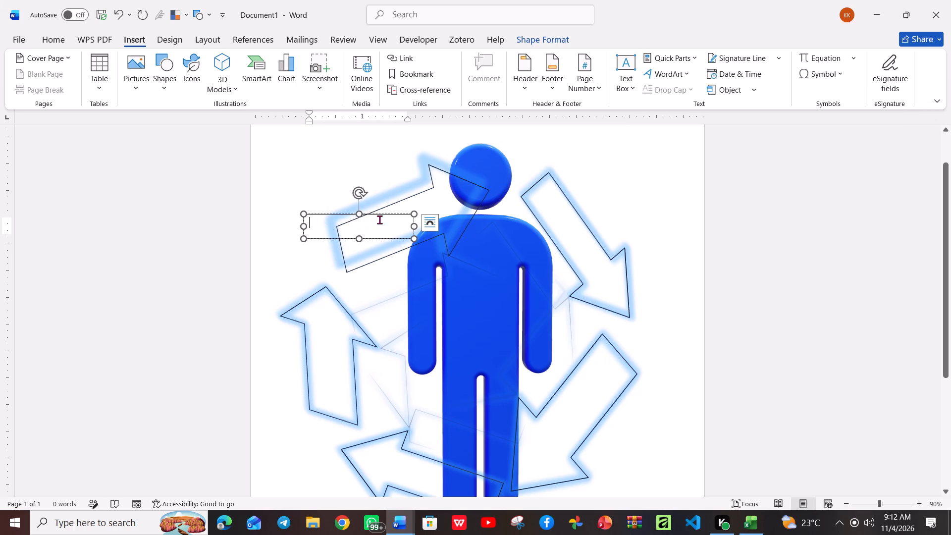
triple_click(362, 192)
triple_click(362, 192)
drag(362, 192, 418, 213)
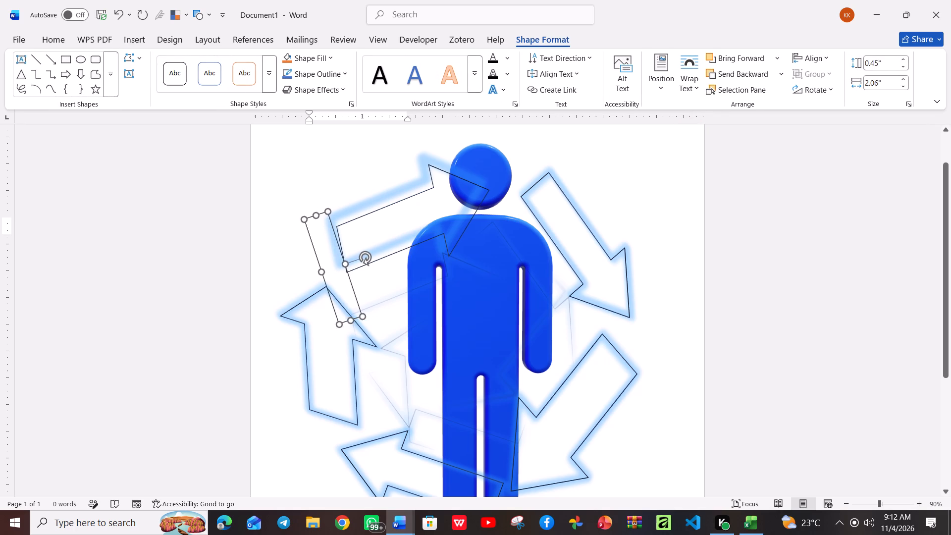
drag(418, 213, 409, 89)
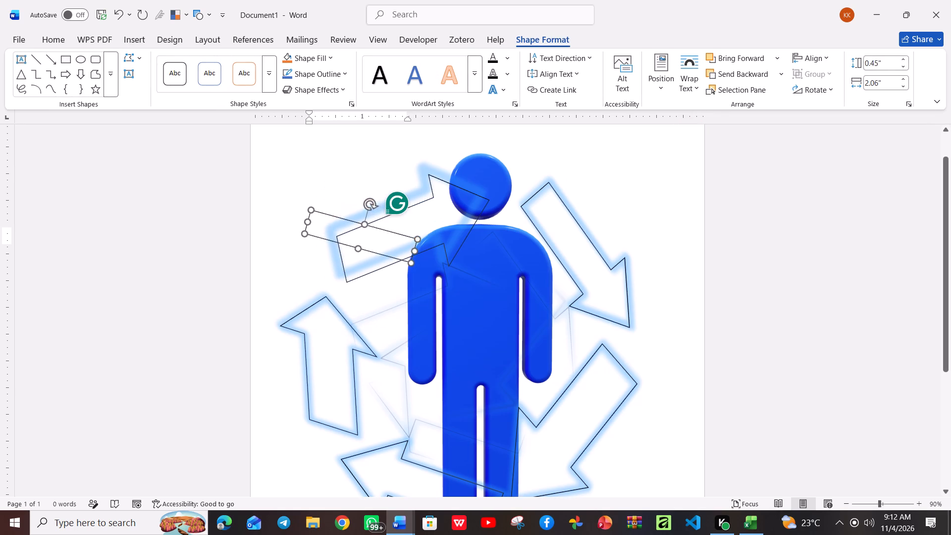
drag(409, 89, 335, 121)
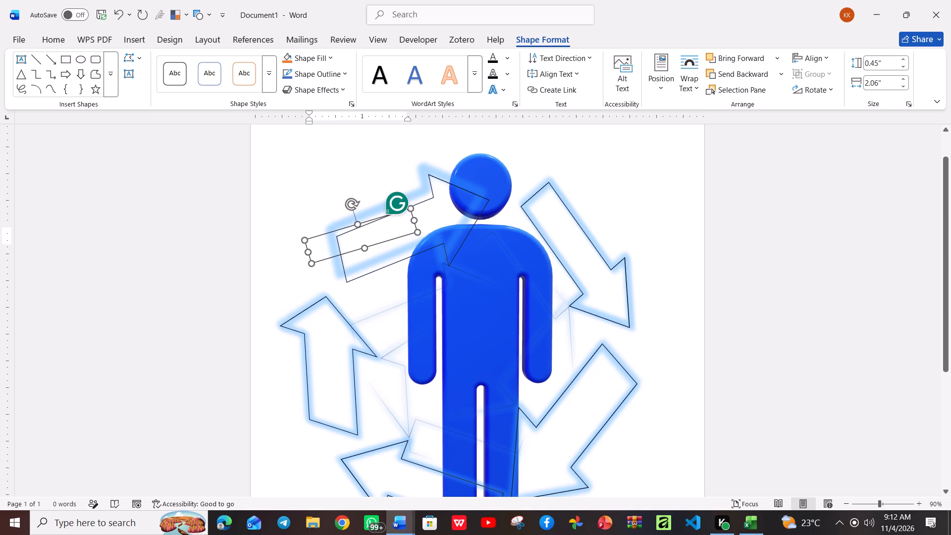
drag(335, 121, 325, 158)
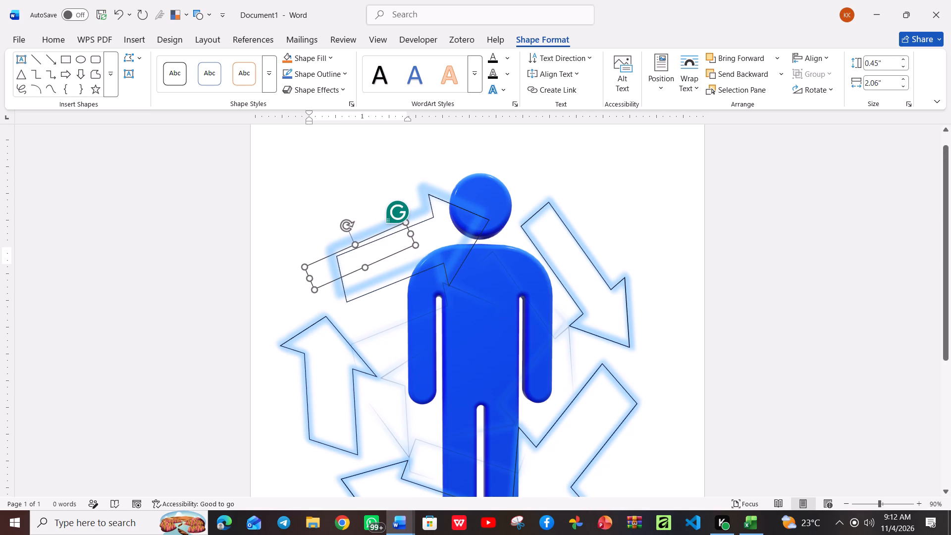
drag(325, 158, 334, 154)
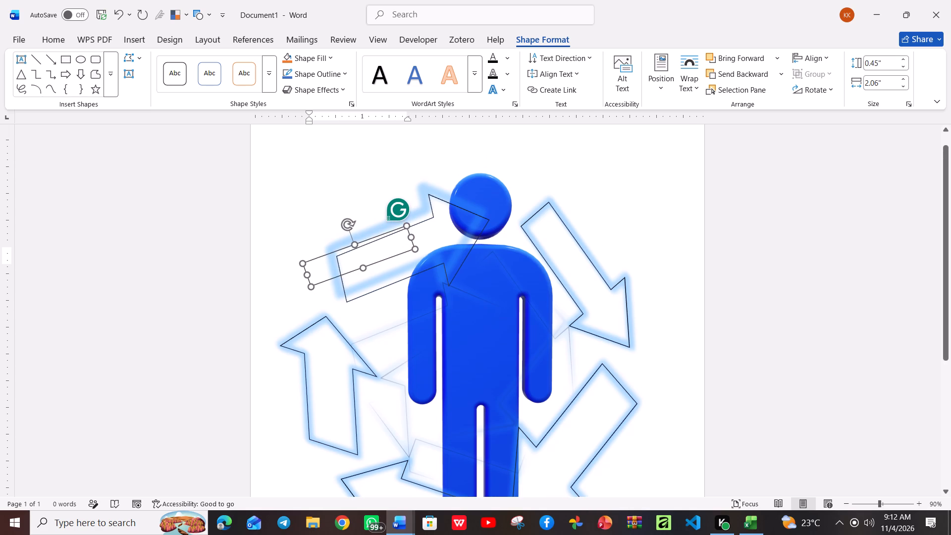
drag(334, 154, 330, 147)
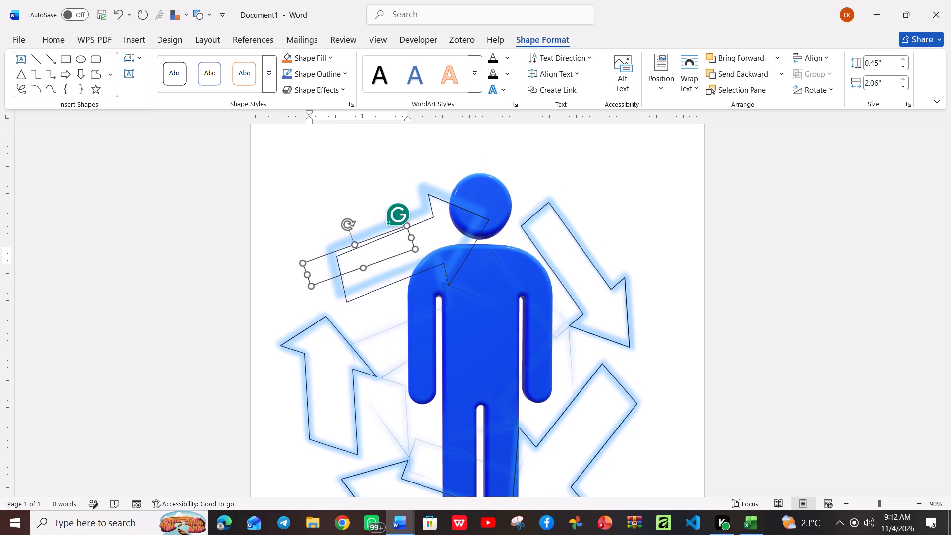
drag(330, 147, 325, 147)
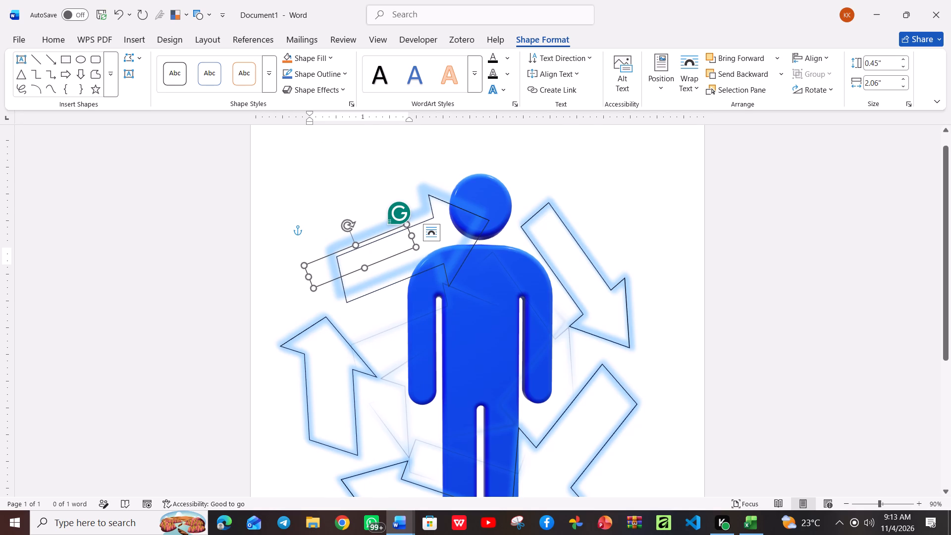
Resize the tilted text box to about 0.49" high by 2.06" wide so it fits inside the upper-left arrow's shaft.
drag(417, 246, 449, 245)
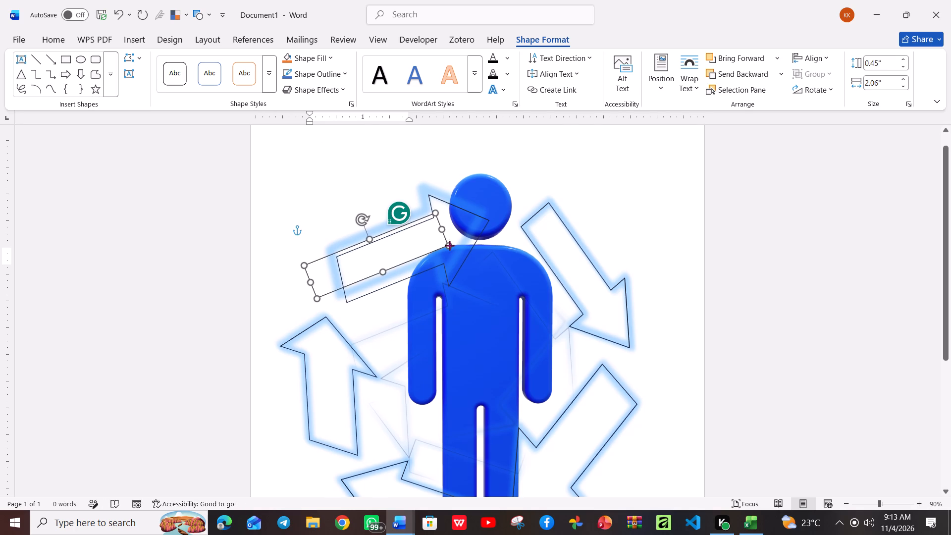
drag(449, 245, 454, 245)
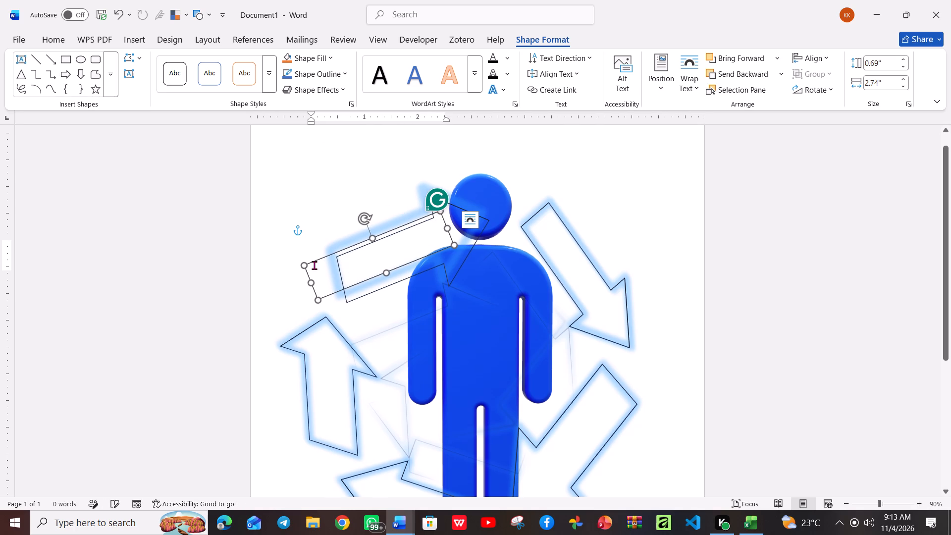
drag(302, 263, 318, 268)
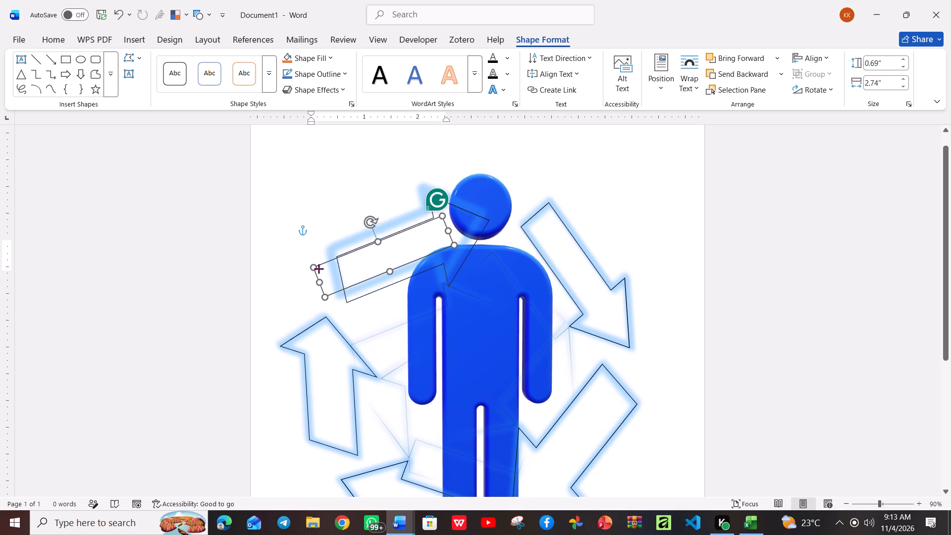
drag(318, 268, 342, 262)
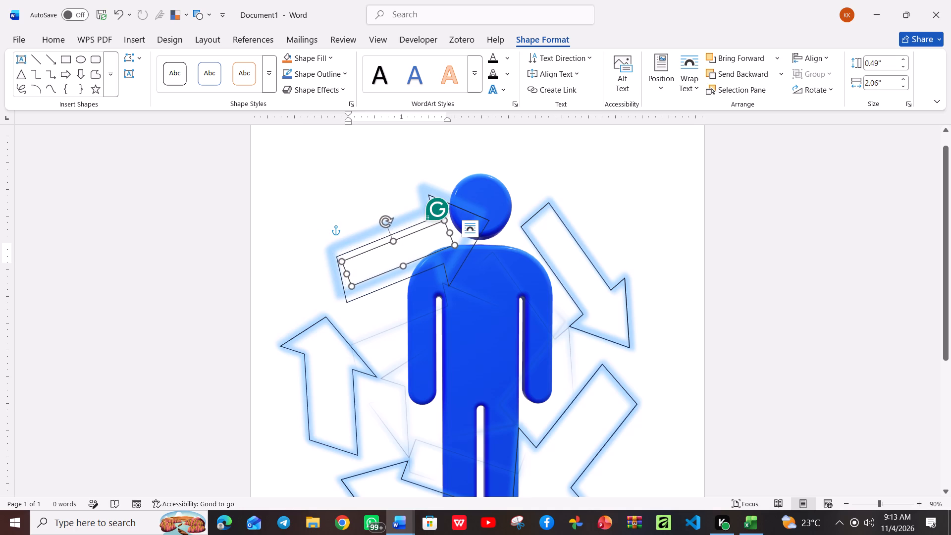
click(554, 247)
click(570, 252)
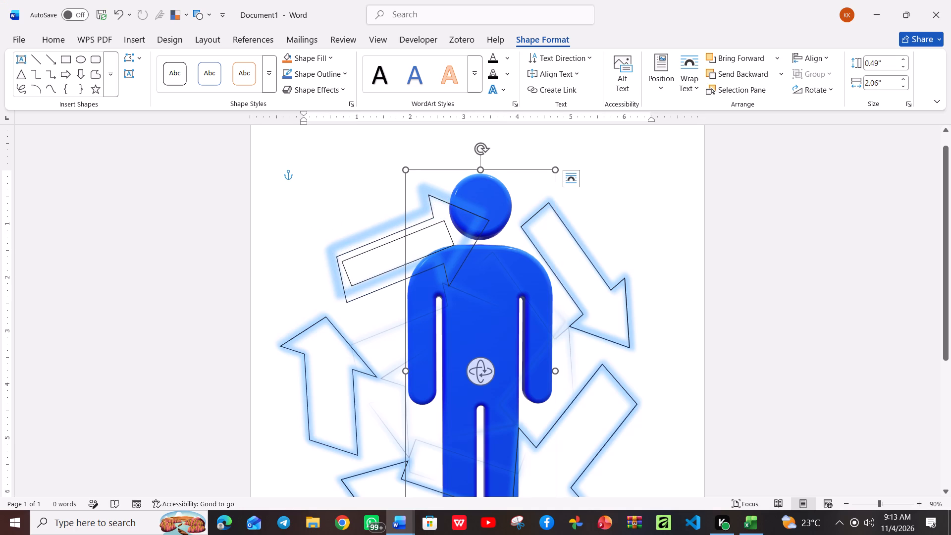
Enter the label POLICY EVALUATION in the tilted text box.
click(395, 257)
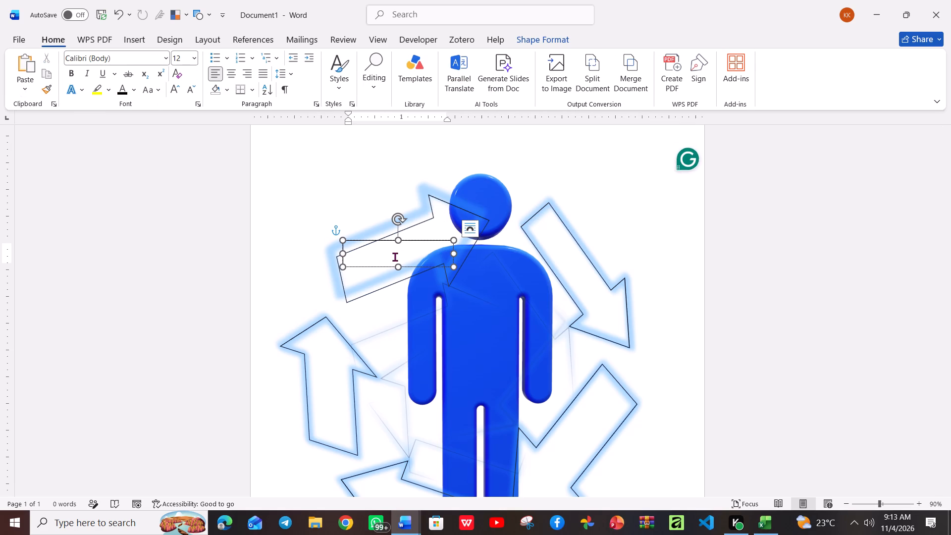
key(p)
key(o)
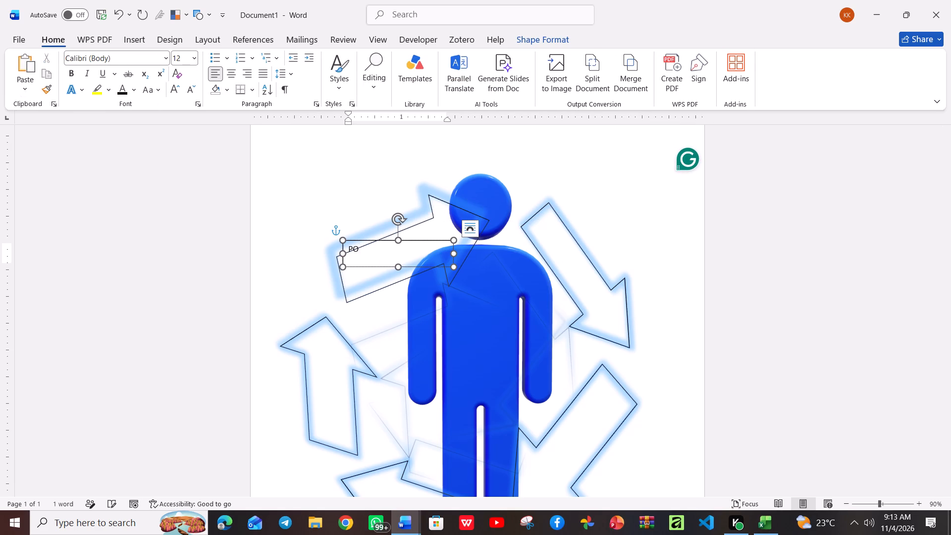
text(LICY EVALI)
key(BackSpace)
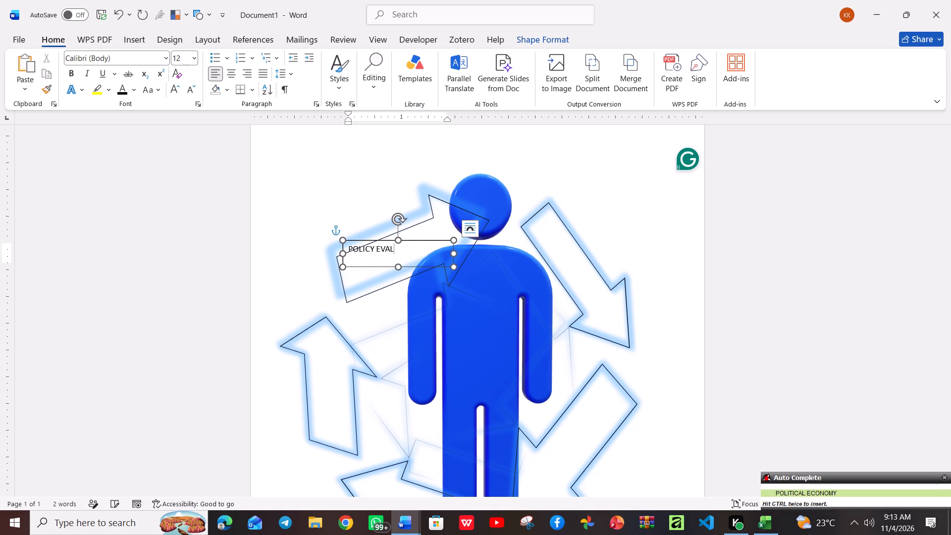
text(UA)
text(TIO)
key(n)
Make the POLICY EVALUATION label bold and colour it Blue, Accent 1.
drag(428, 250, 355, 250)
click(365, 228)
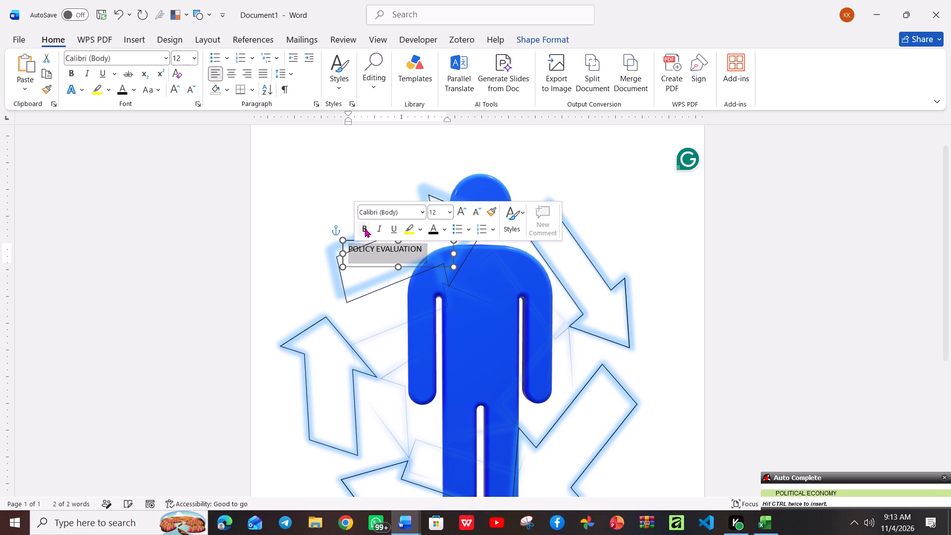
click(446, 227)
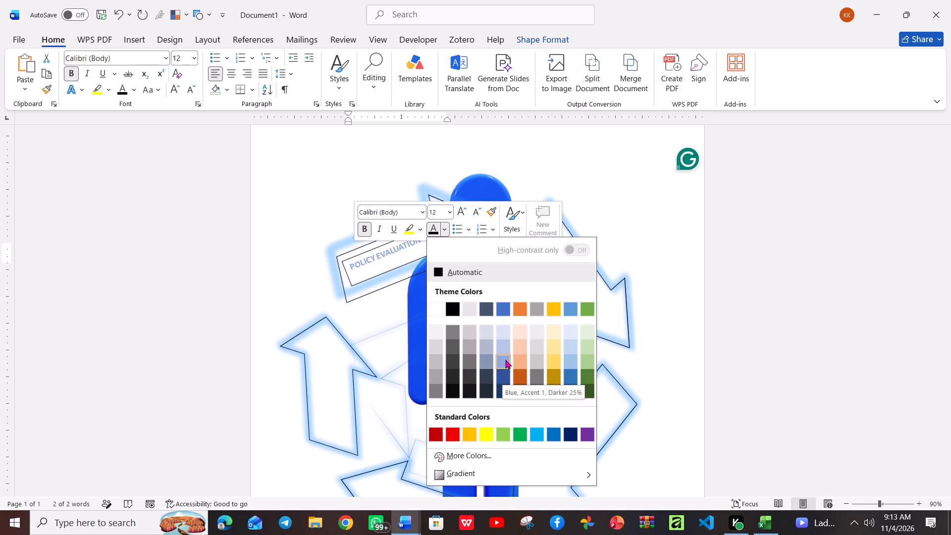
click(503, 311)
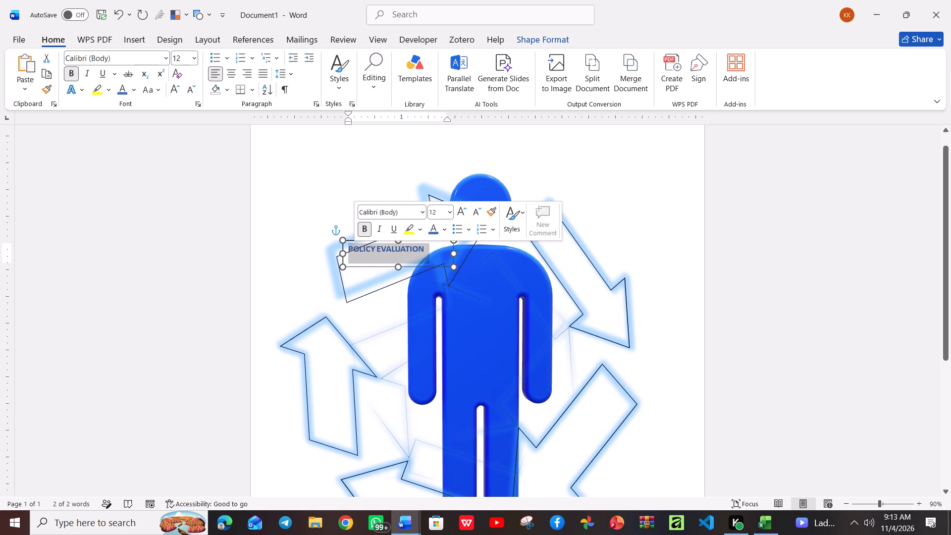
click(397, 292)
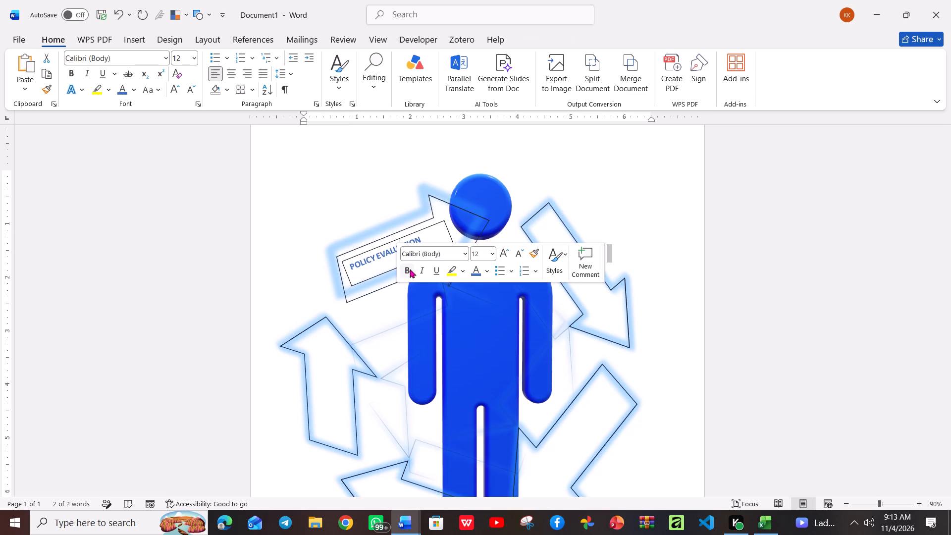
Remove the outline from the POLICY EVALUATION text box and deselect it.
click(359, 282)
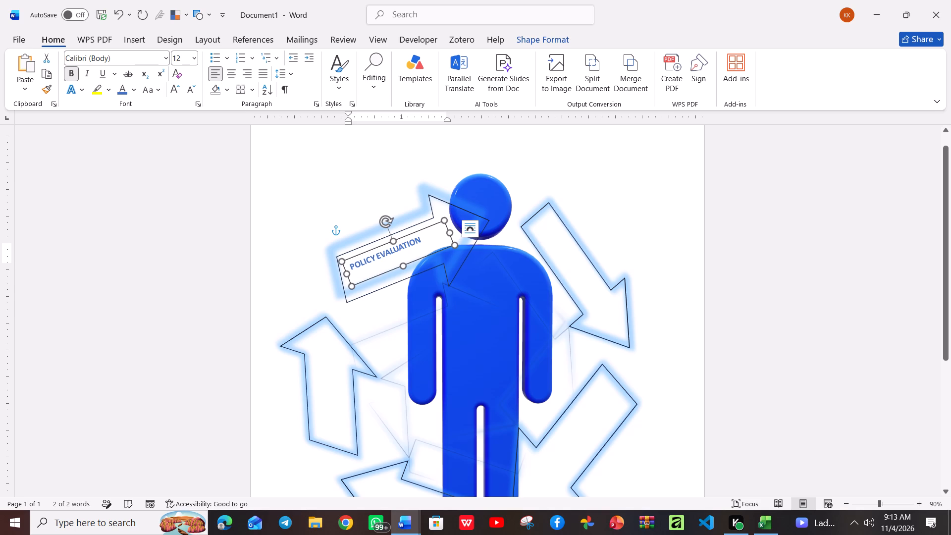
right_click(359, 282)
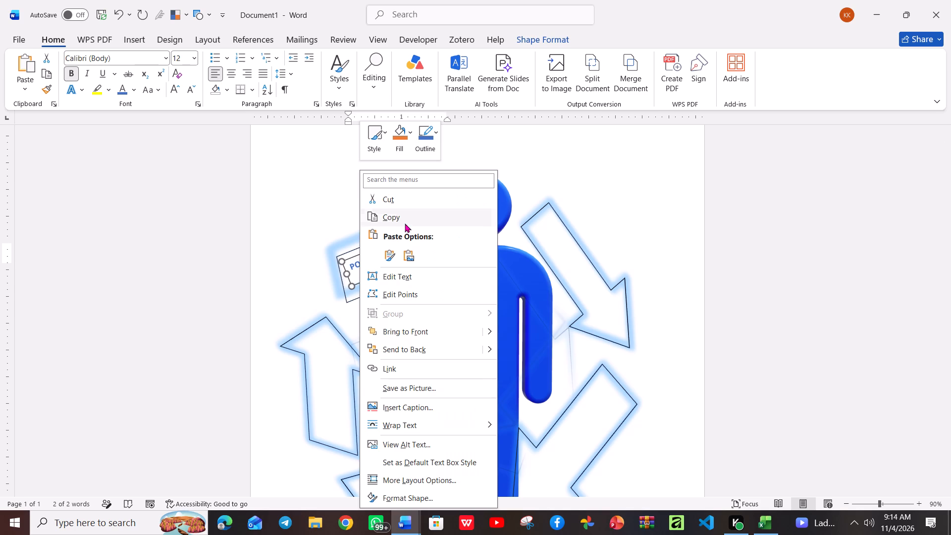
click(428, 143)
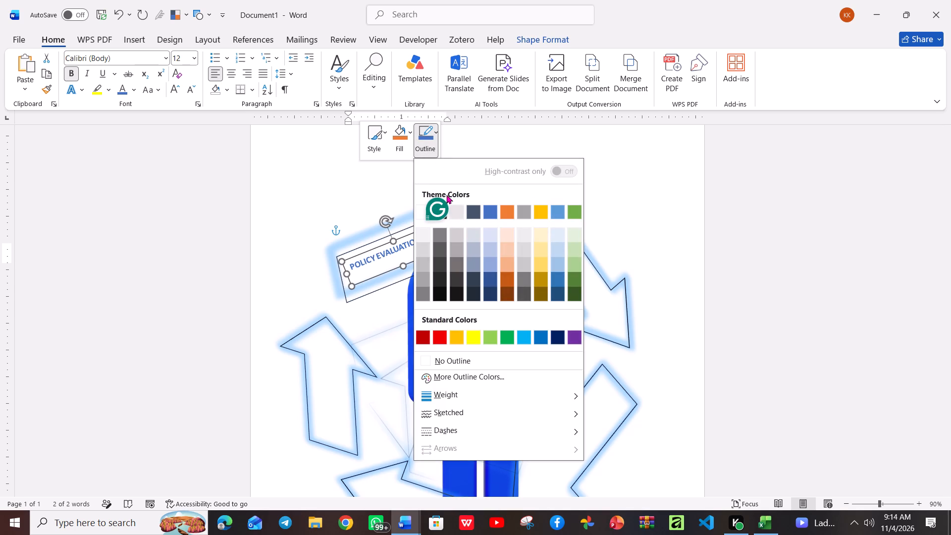
click(453, 362)
click(640, 215)
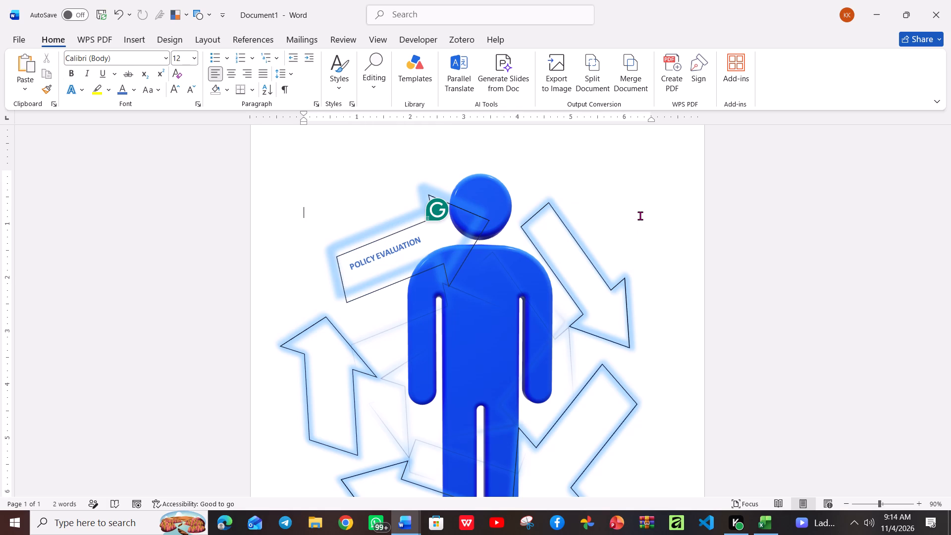
click(571, 265)
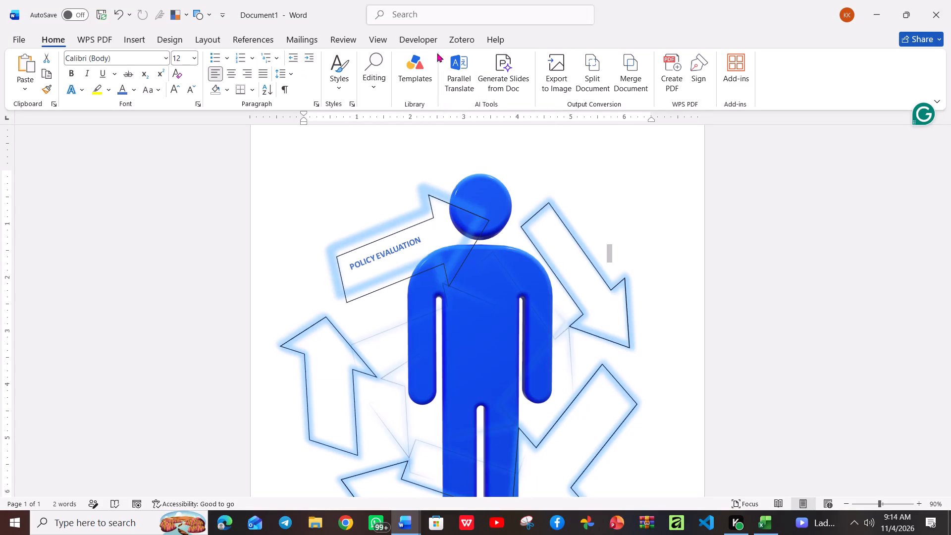
Insert a small empty text box and move it above the upper-right arrow, near the page's upper-right corner.
click(139, 36)
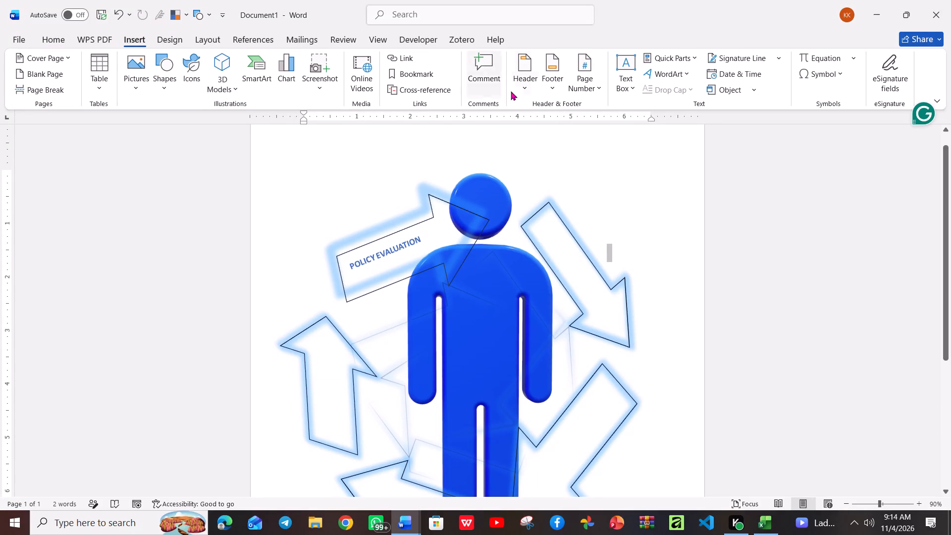
click(626, 81)
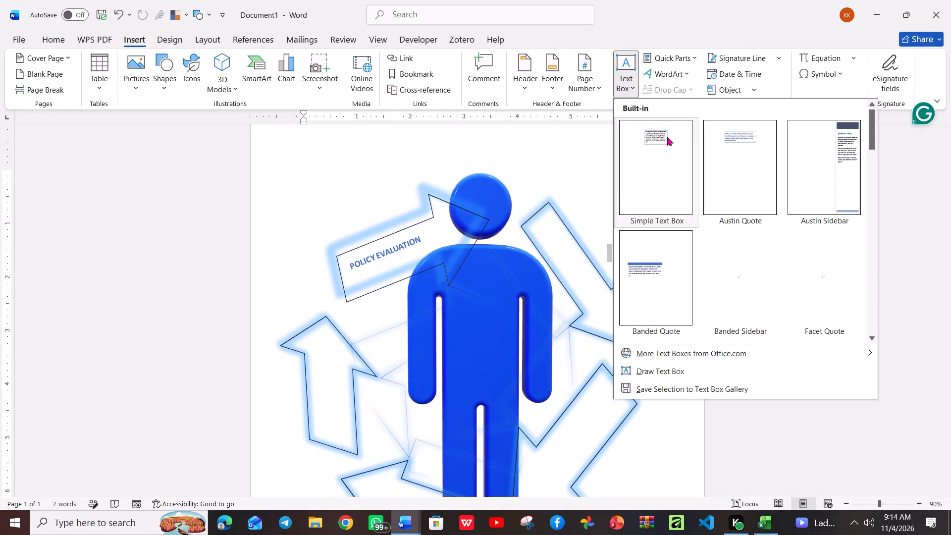
click(678, 374)
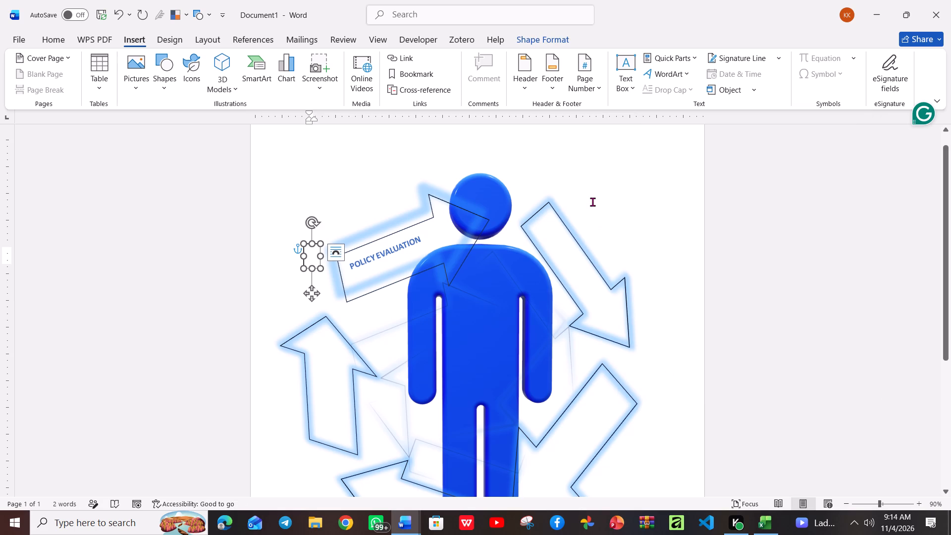
drag(592, 202, 652, 243)
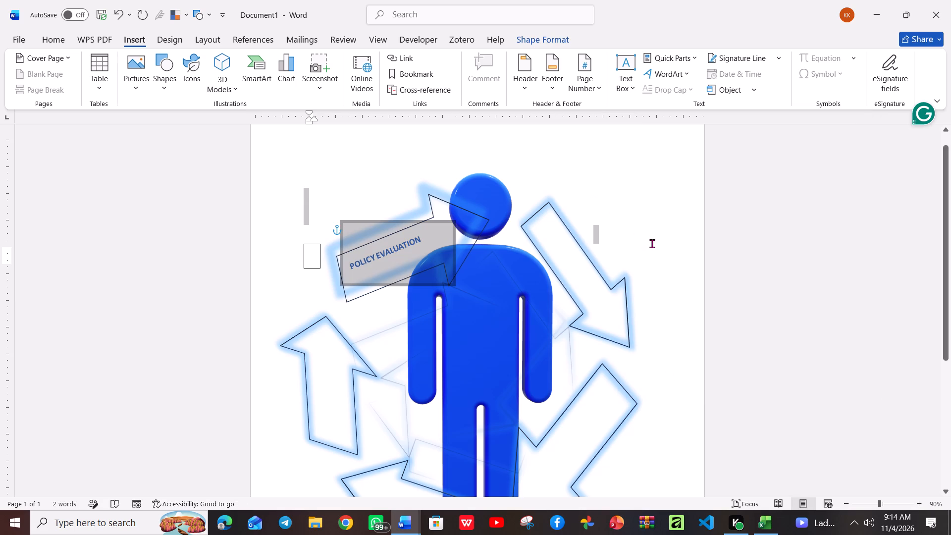
drag(652, 243, 672, 274)
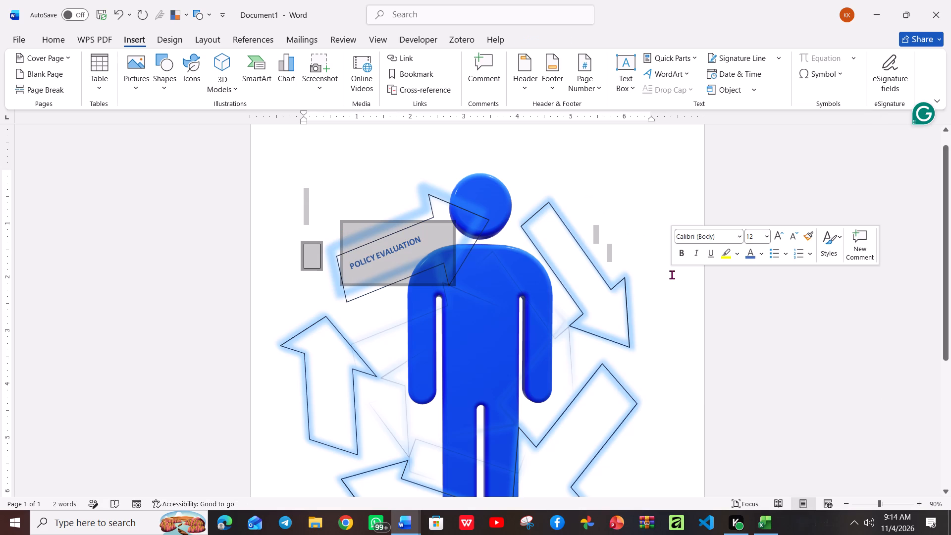
click(405, 264)
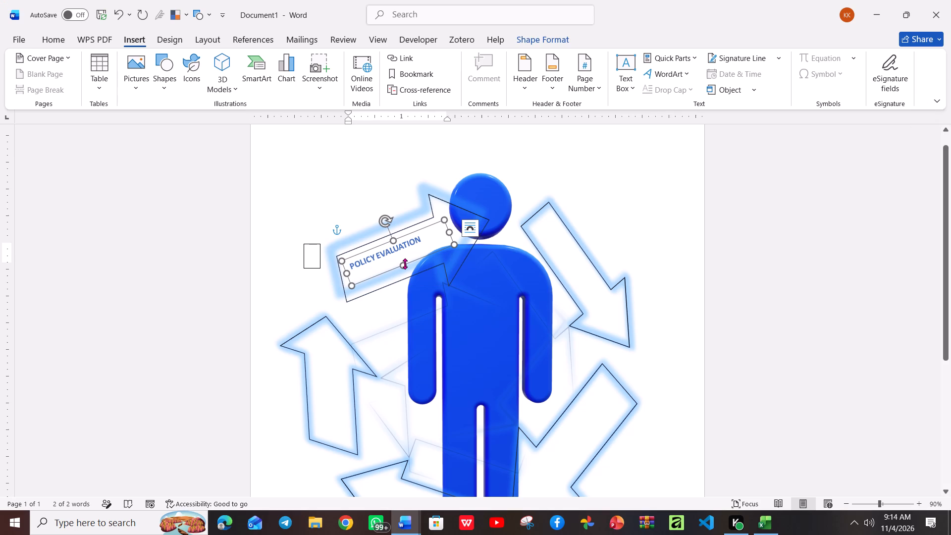
click(305, 249)
drag(305, 249, 452, 279)
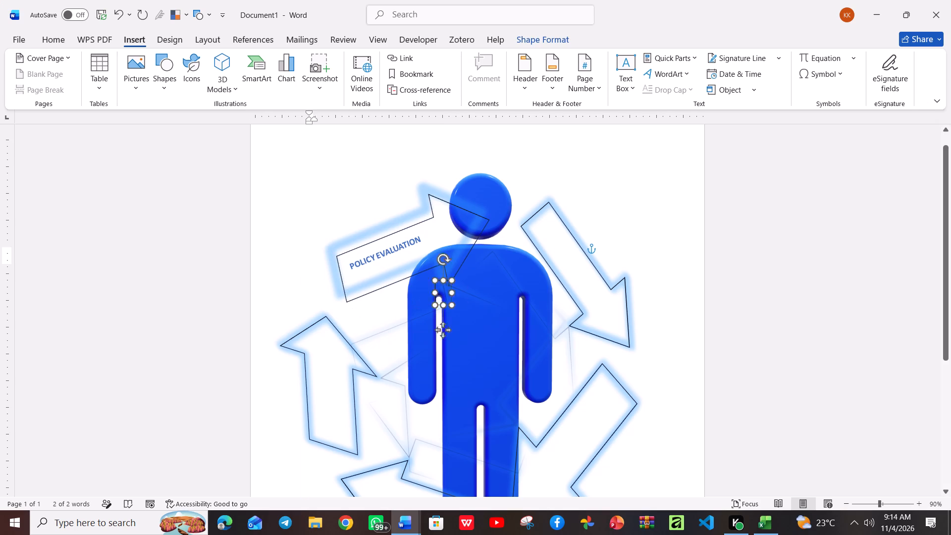
drag(452, 279, 539, 218)
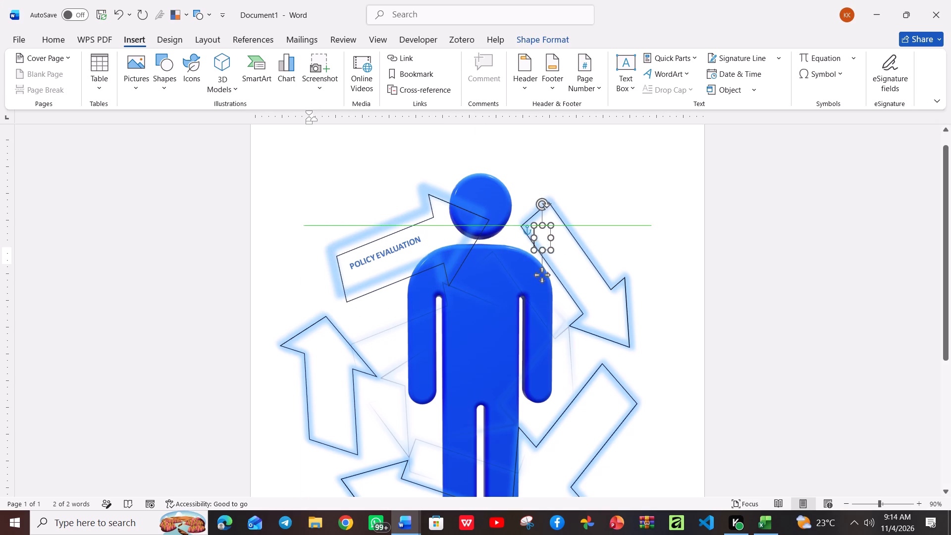
drag(539, 218, 623, 166)
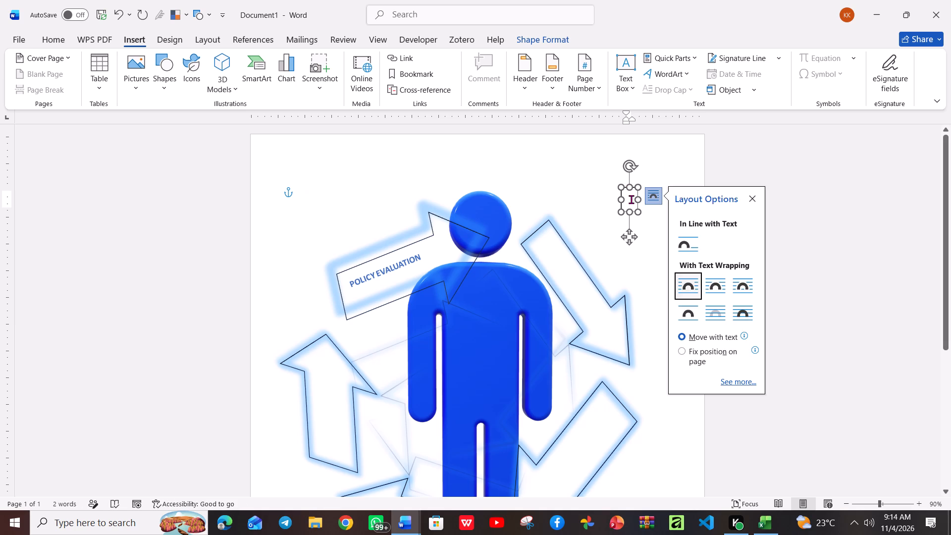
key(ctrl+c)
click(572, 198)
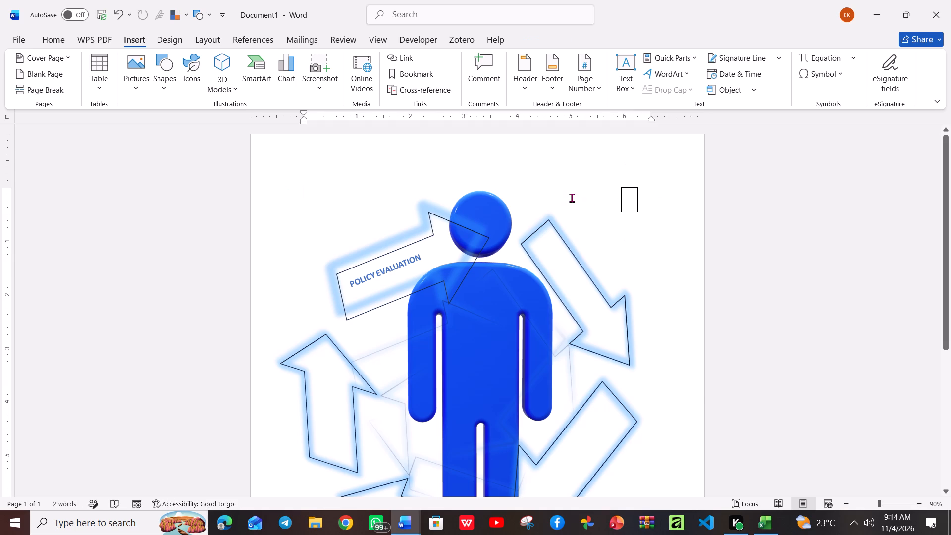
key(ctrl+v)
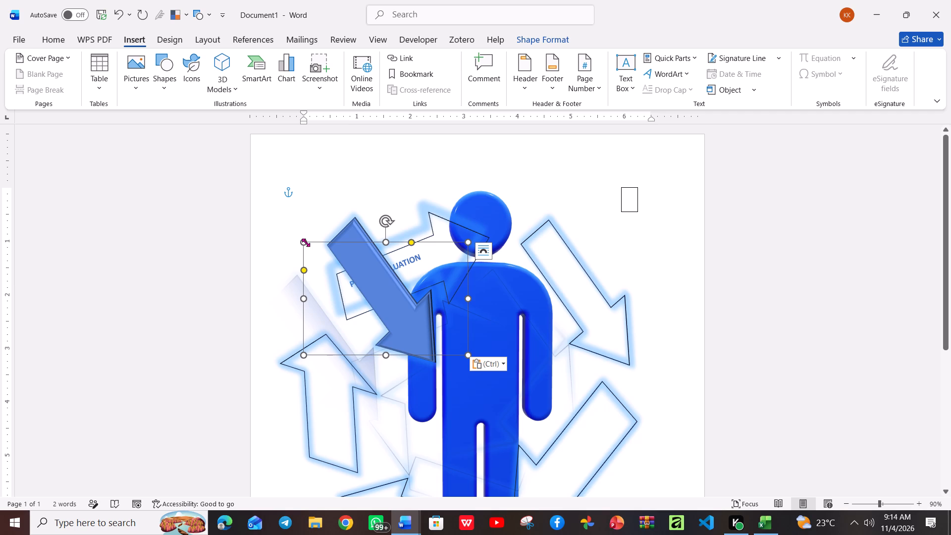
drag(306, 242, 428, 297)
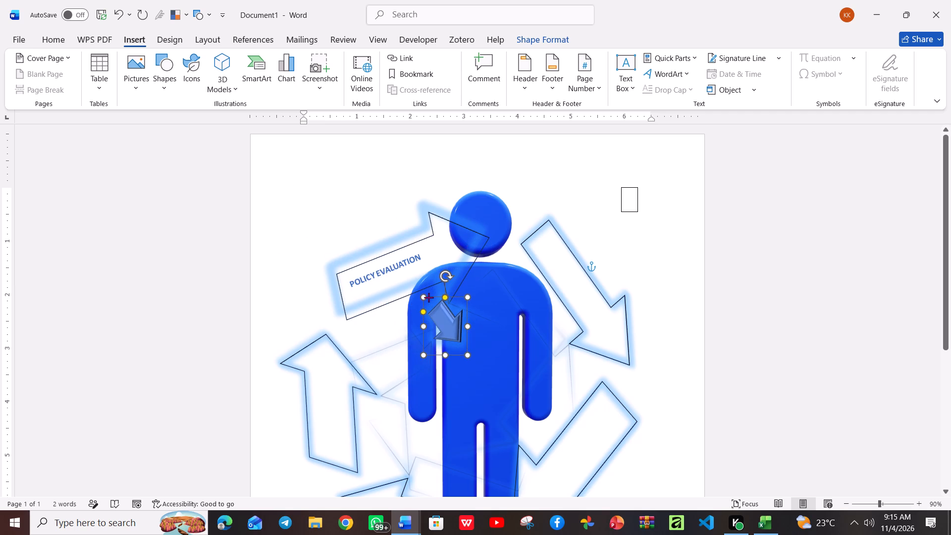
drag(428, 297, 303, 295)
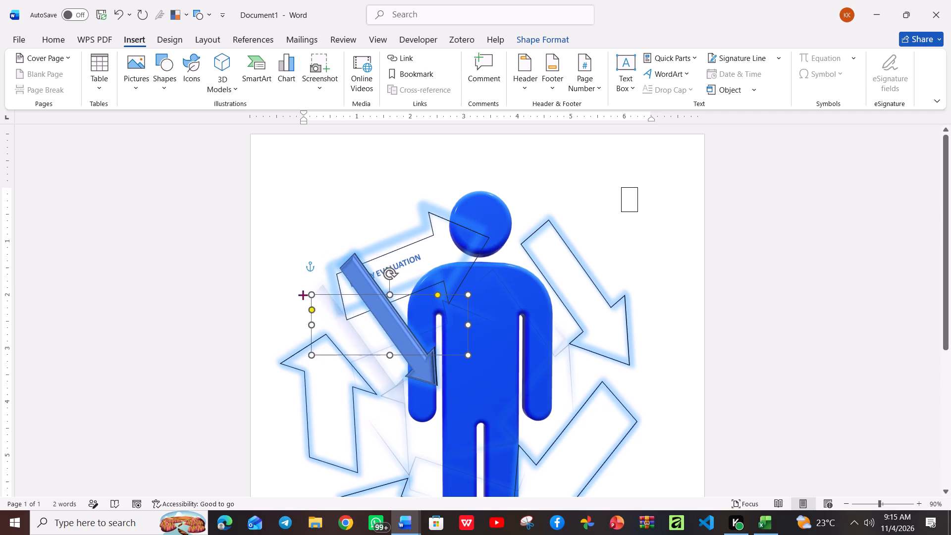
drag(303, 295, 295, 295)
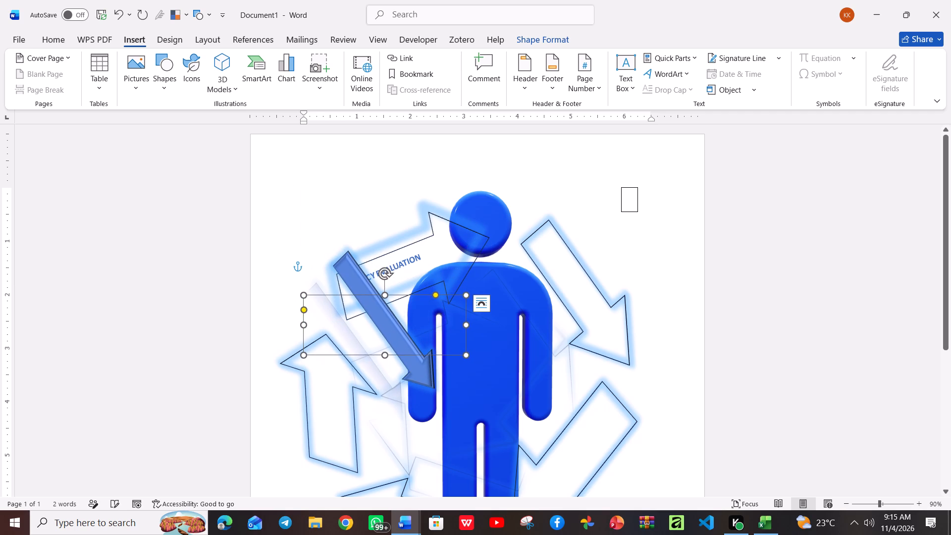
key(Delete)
Enlarge the empty text box to about 1.1" high by 2.5" wide and rotate it clockwise to match the upper-right arrow's slant.
drag(626, 207, 590, 240)
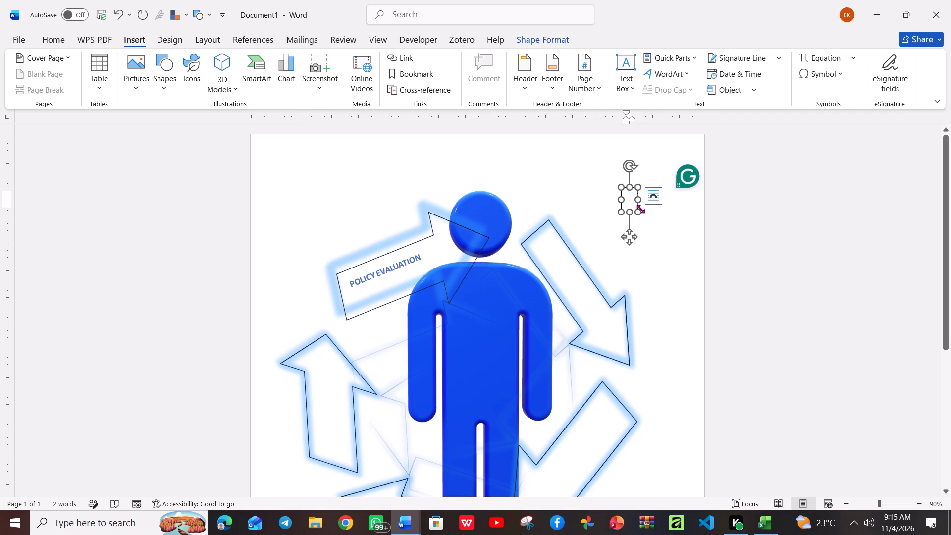
drag(640, 209, 651, 244)
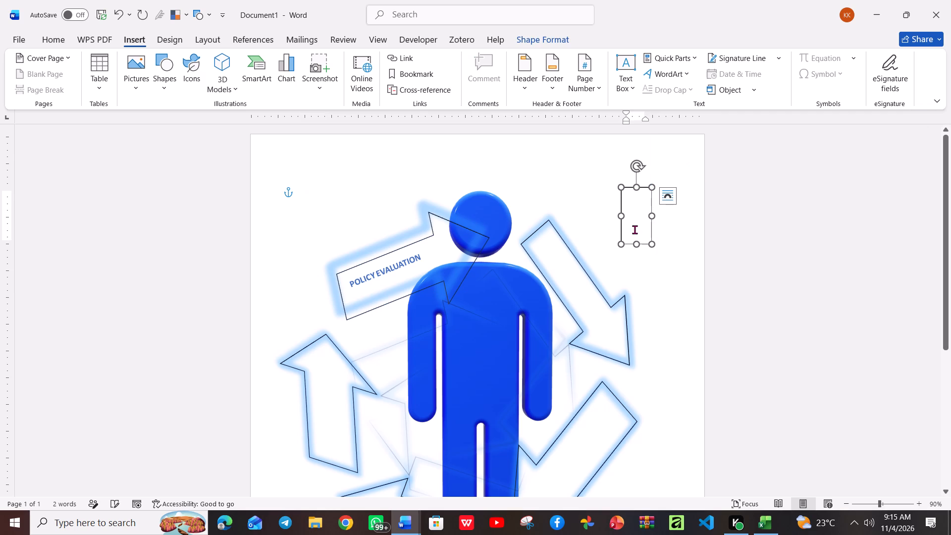
drag(620, 216, 519, 199)
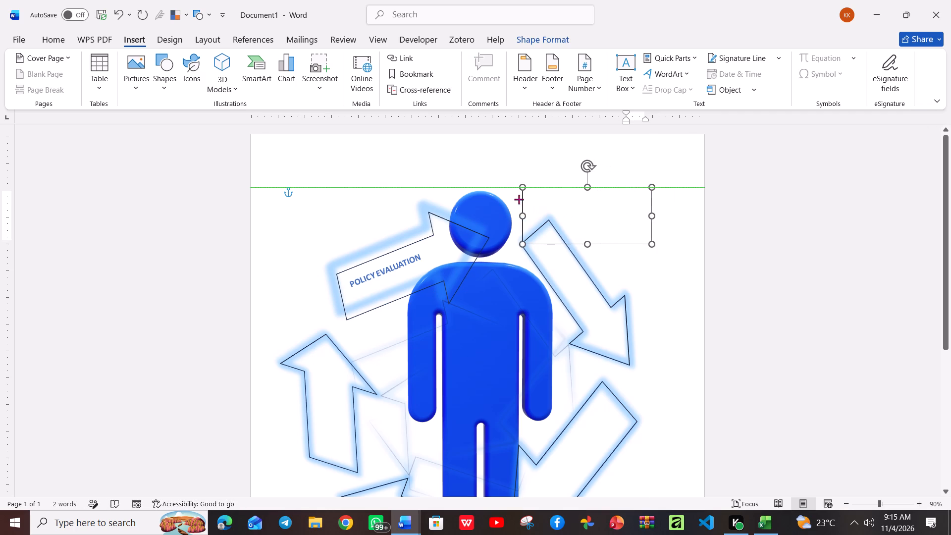
drag(519, 199, 516, 199)
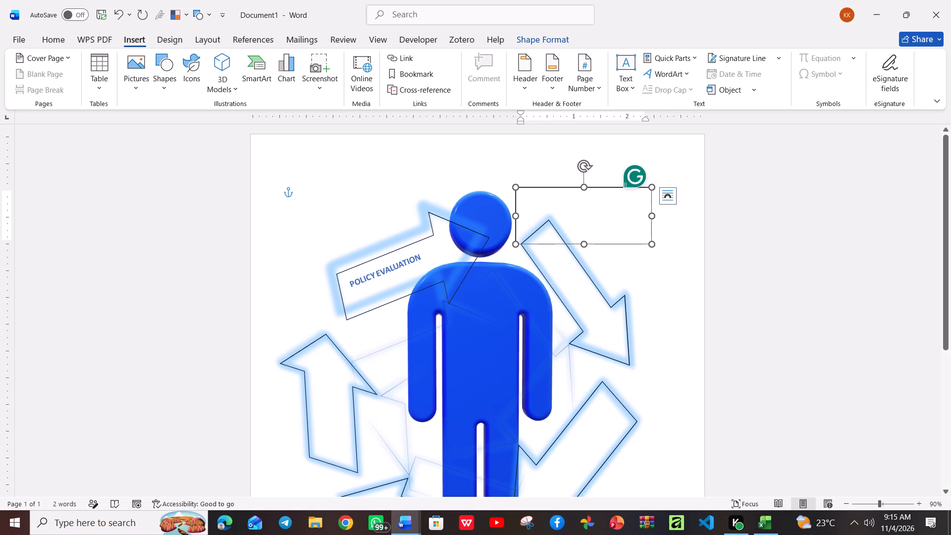
drag(581, 163, 620, 189)
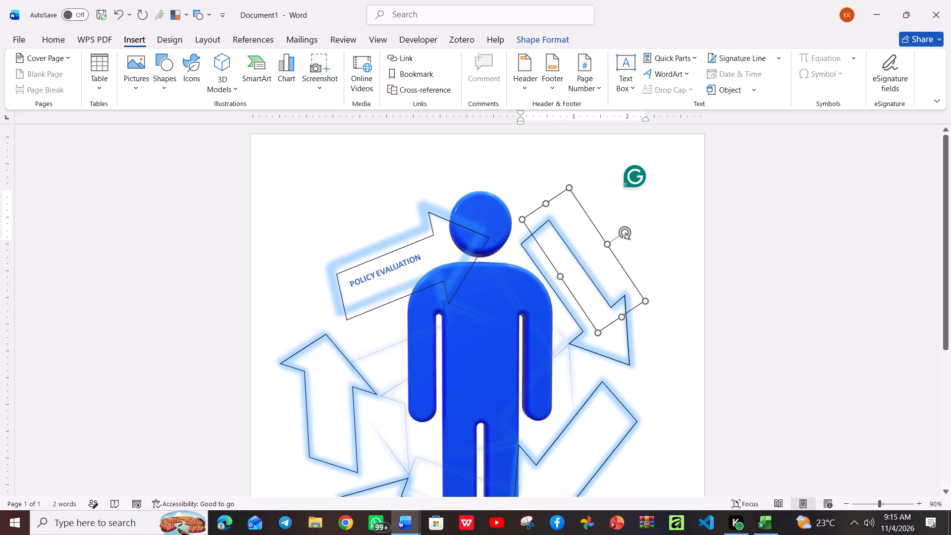
drag(620, 189, 618, 189)
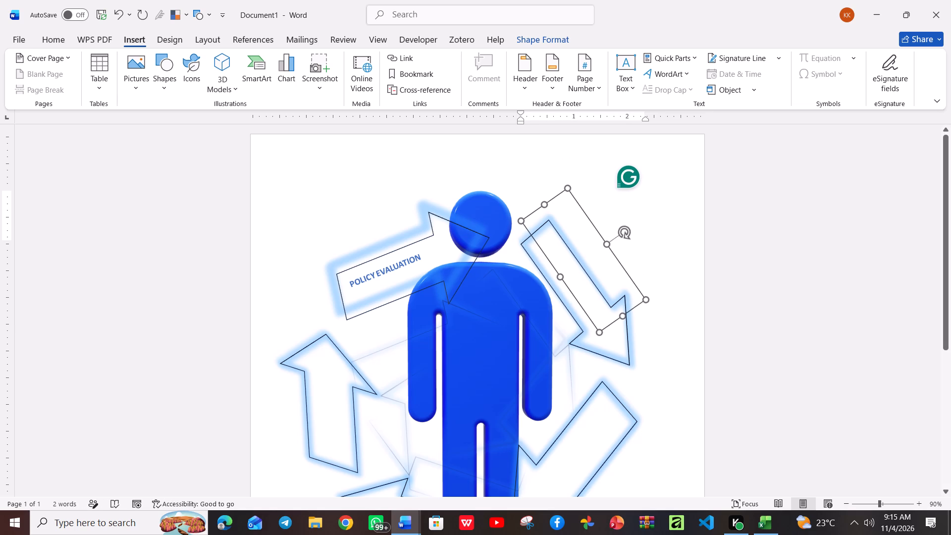
drag(618, 189, 618, 188)
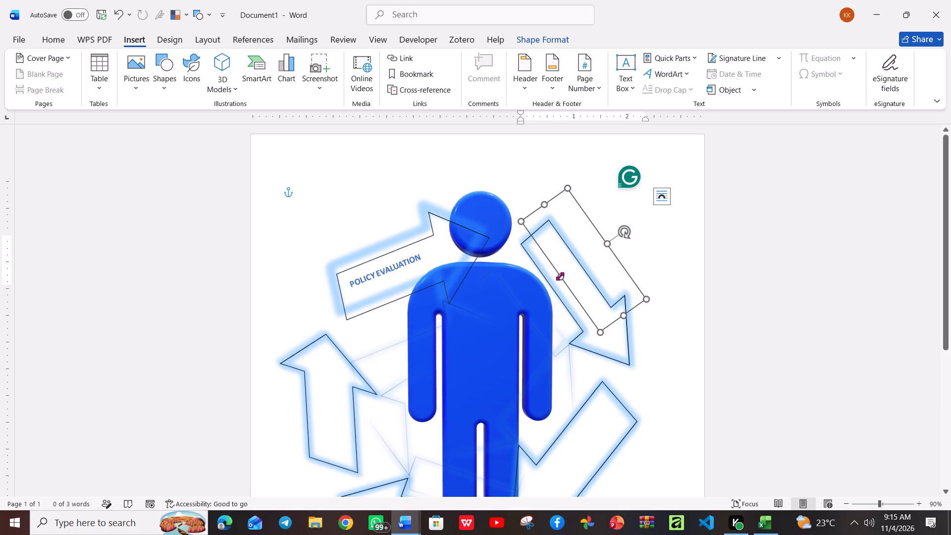
Resize the tilted text box to about 0.55" high by 2.2" wide so it fits inside the upper-right arrow's shaft.
drag(560, 276, 554, 281)
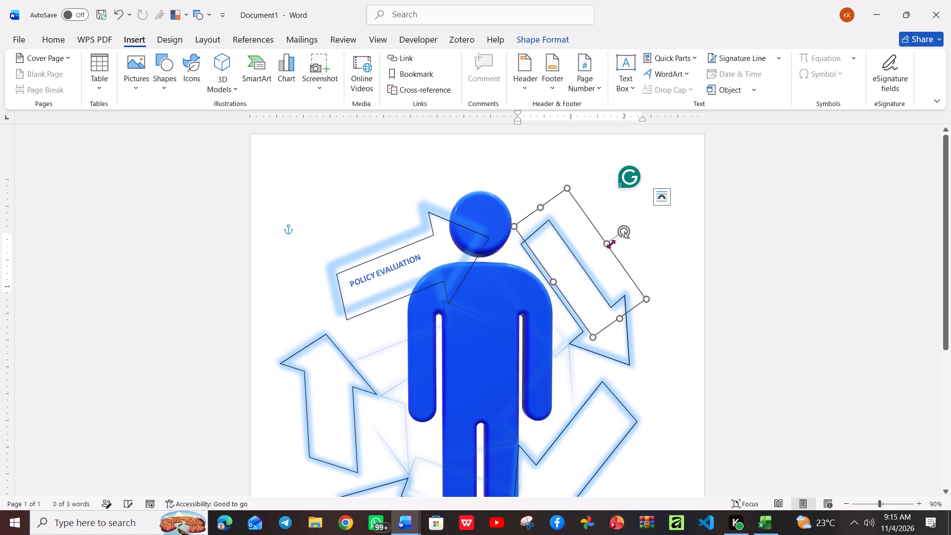
drag(607, 242, 579, 256)
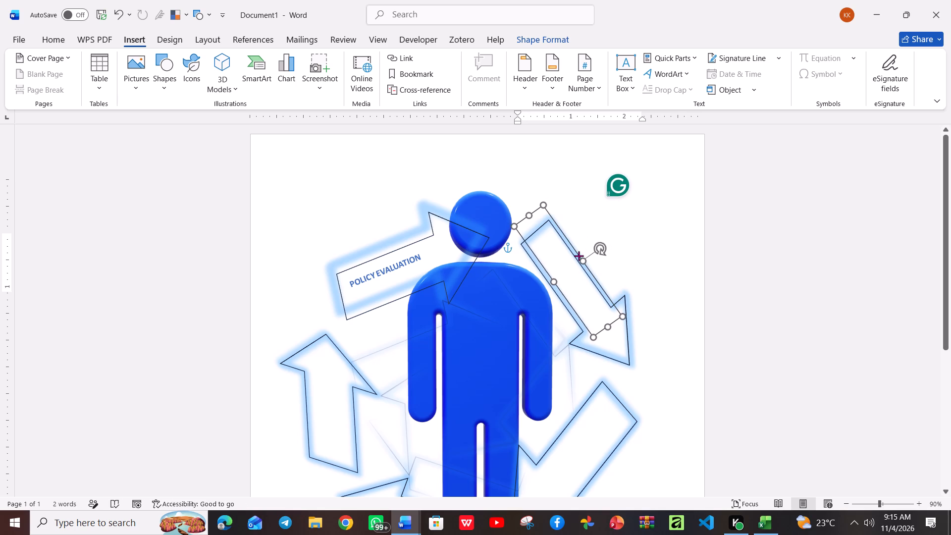
drag(579, 256, 576, 263)
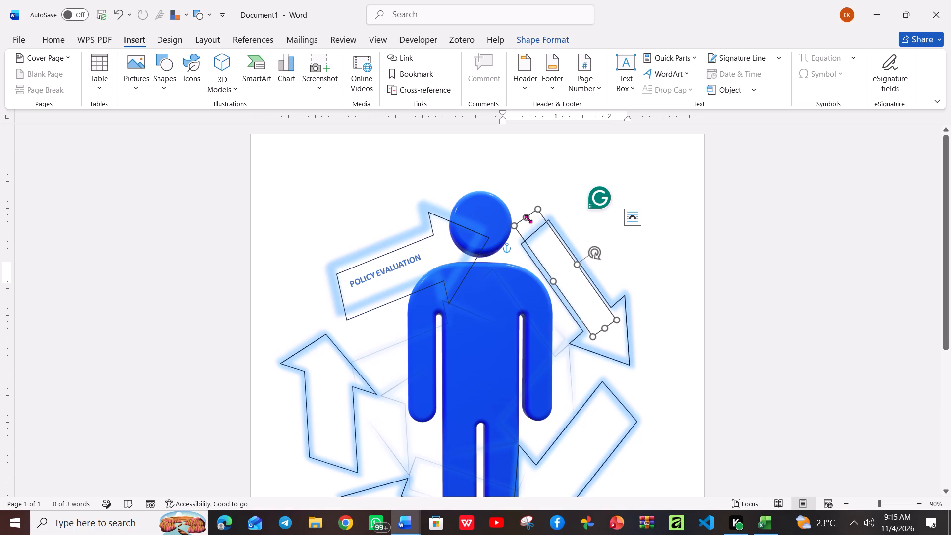
drag(527, 219, 542, 232)
Enter the label PROBLEM IDENTIFICATION in the upper-right arrow's text box.
click(545, 244)
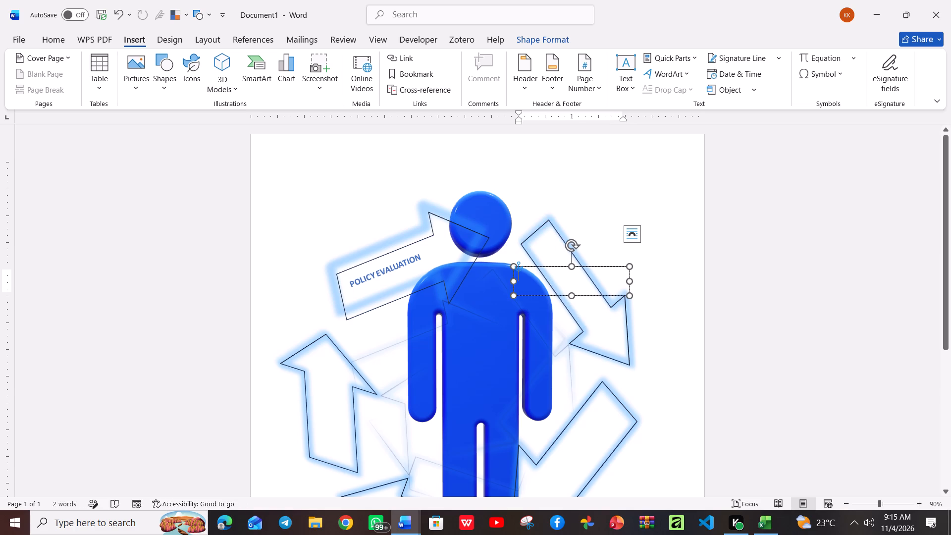
text(PROBLEM)
key(space)
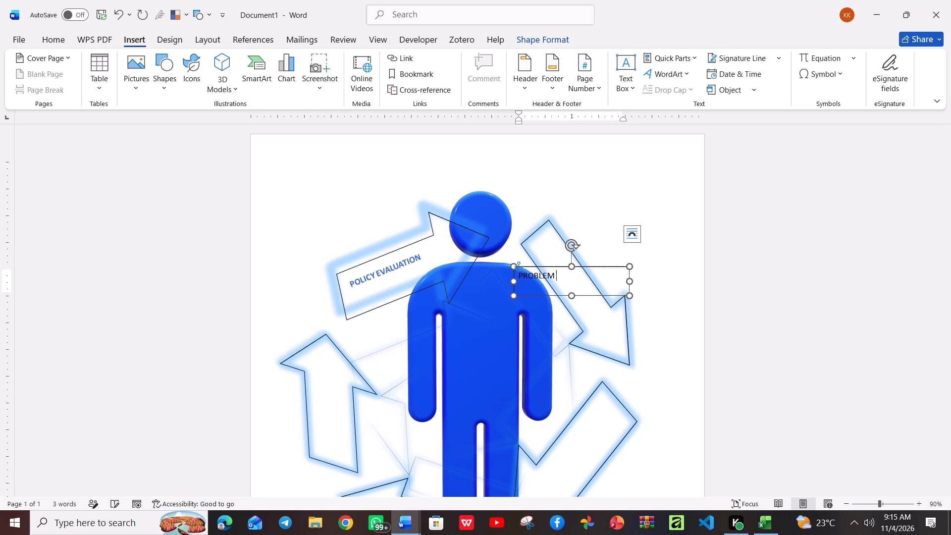
text(IDENTIFICATION)
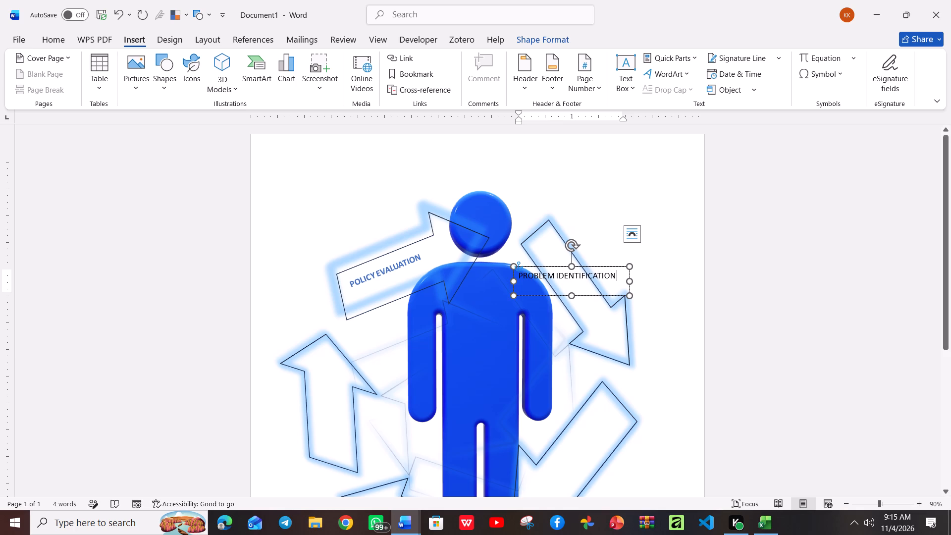
Make the PROBLEM IDENTIFICATION label bold, colour it the same blue as POLICY EVALUATION, and deselect it.
drag(618, 275, 526, 273)
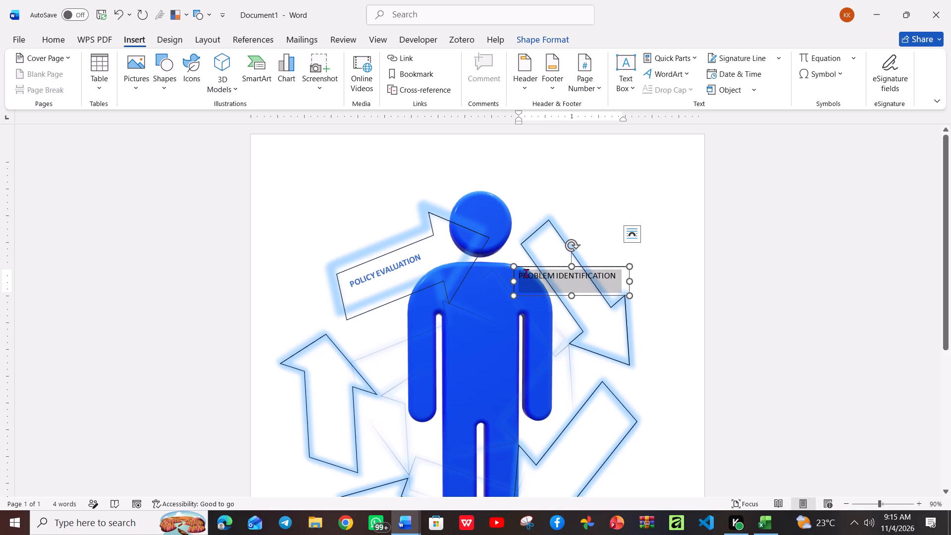
drag(526, 273, 526, 273)
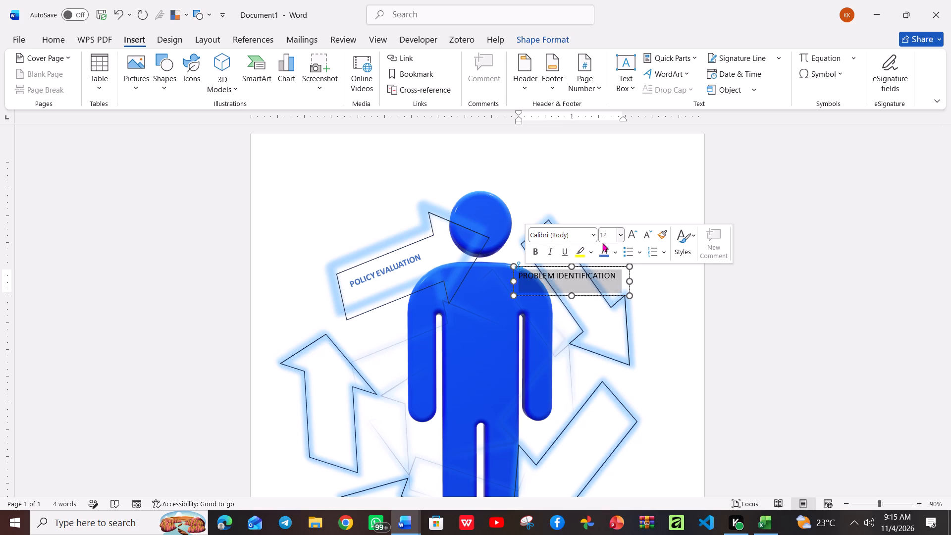
click(535, 254)
click(602, 253)
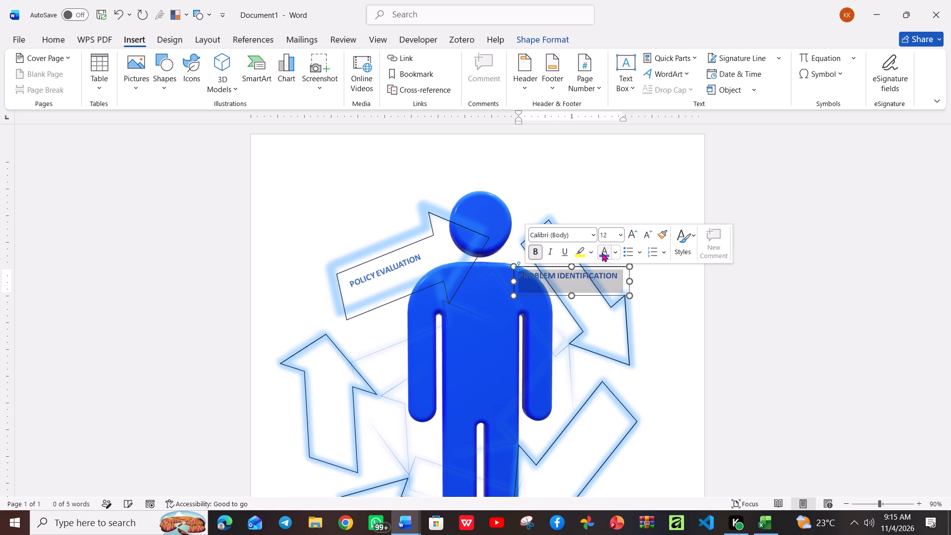
click(661, 306)
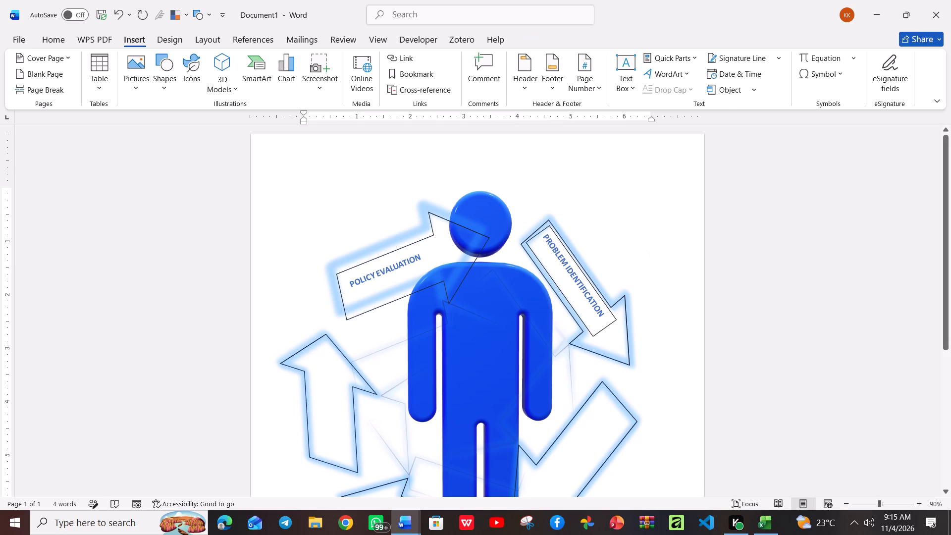
Remove the outline from the PROBLEM IDENTIFICATION text box.
click(596, 333)
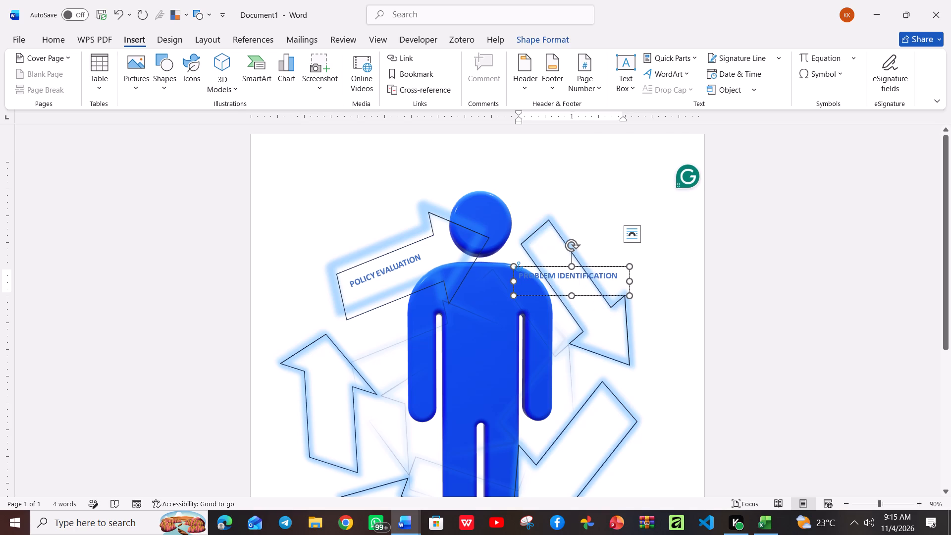
right_click(585, 295)
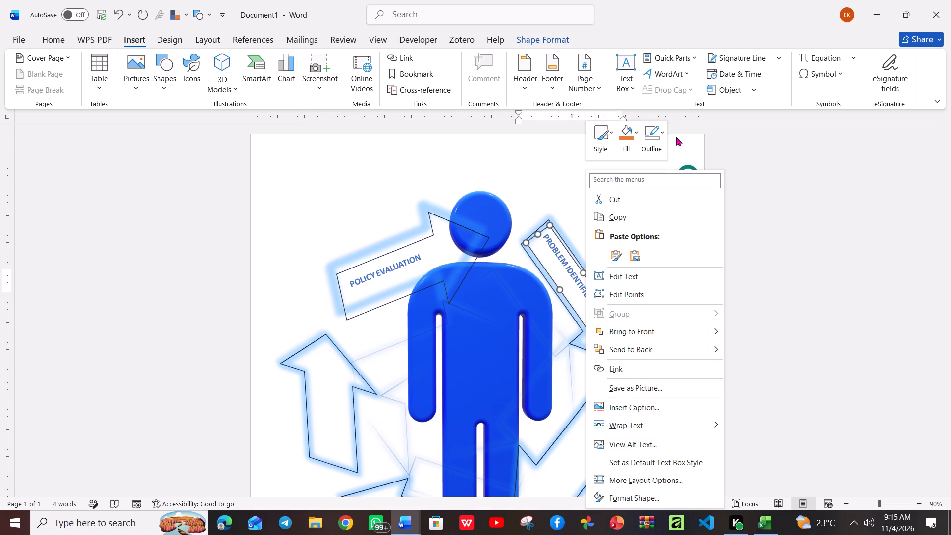
click(656, 133)
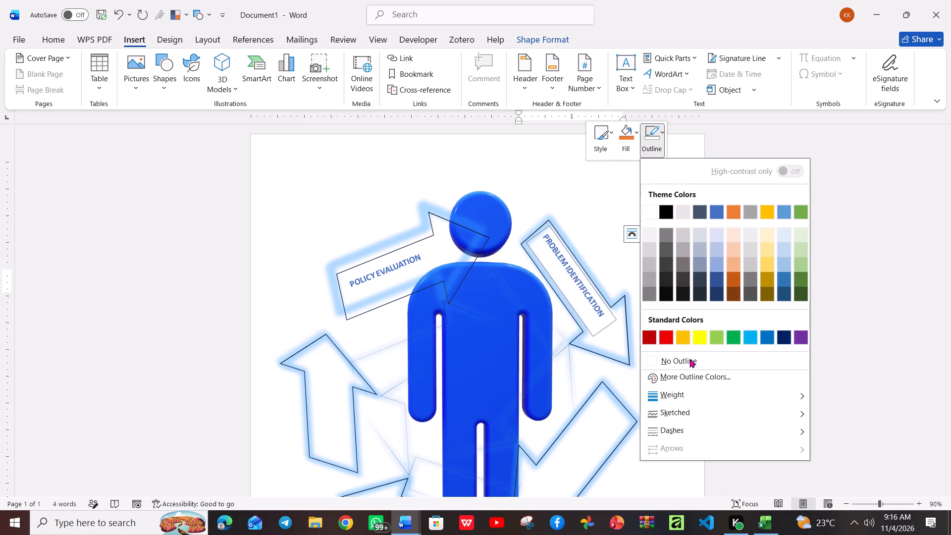
click(680, 361)
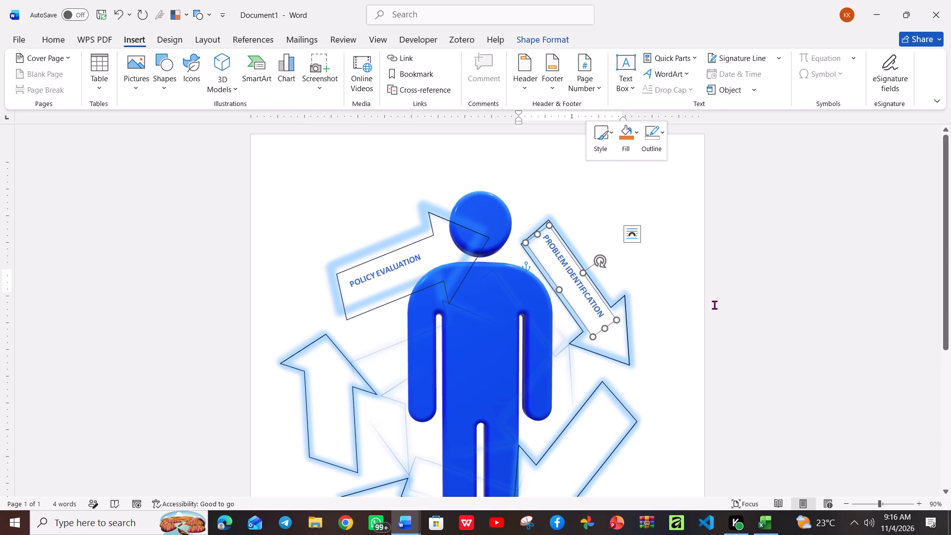
click(661, 299)
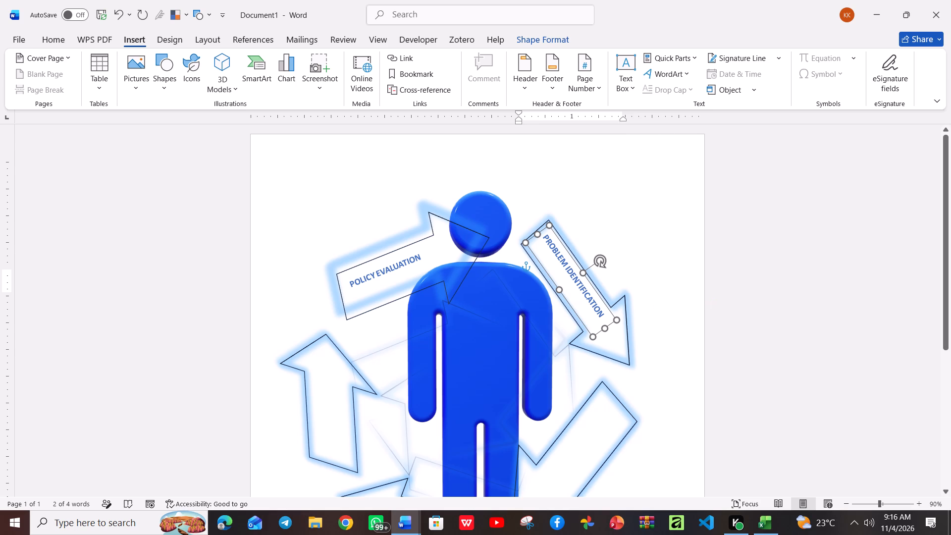
Draw a new text box beside the POLICY EVALUATION arrow and enlarge it to about 4.1" high by 6" wide, reaching the lower-right arrow.
scroll(661, 299, down, 2)
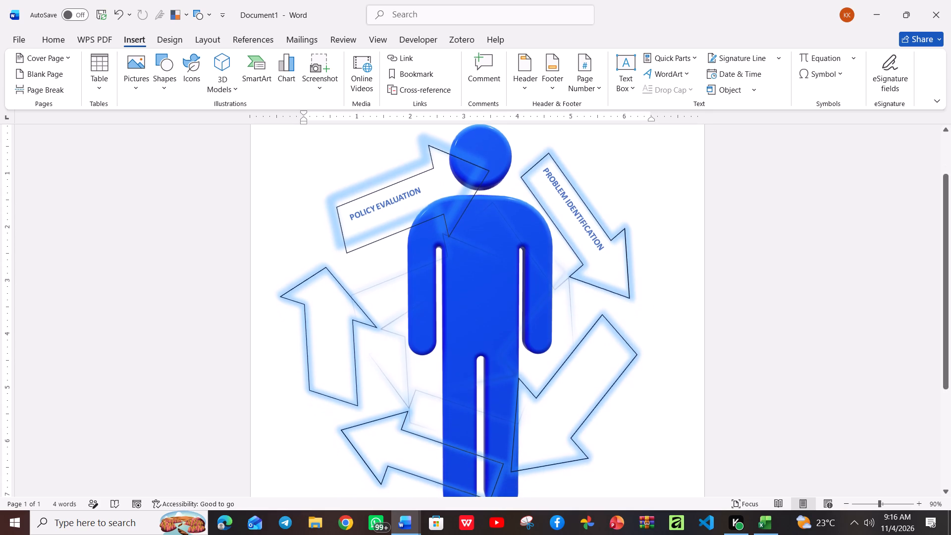
click(590, 365)
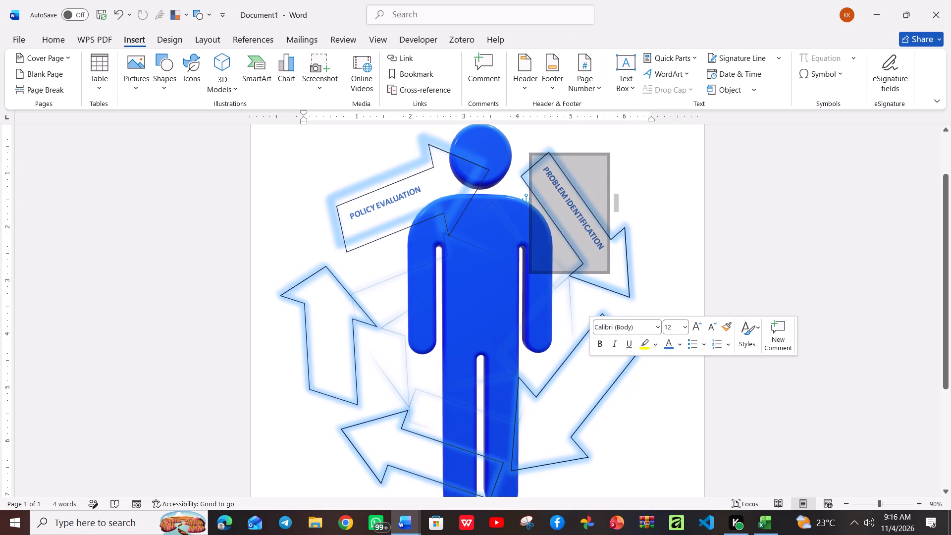
click(593, 374)
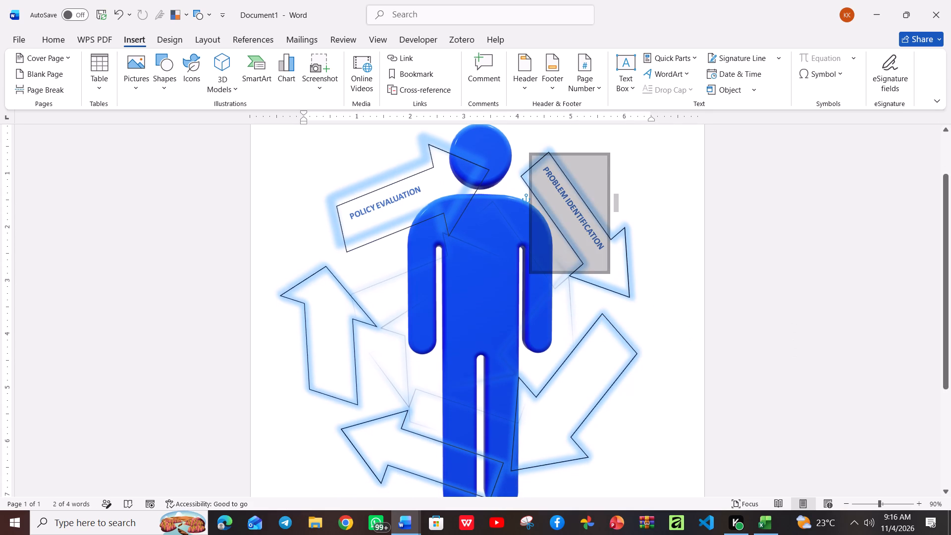
click(595, 385)
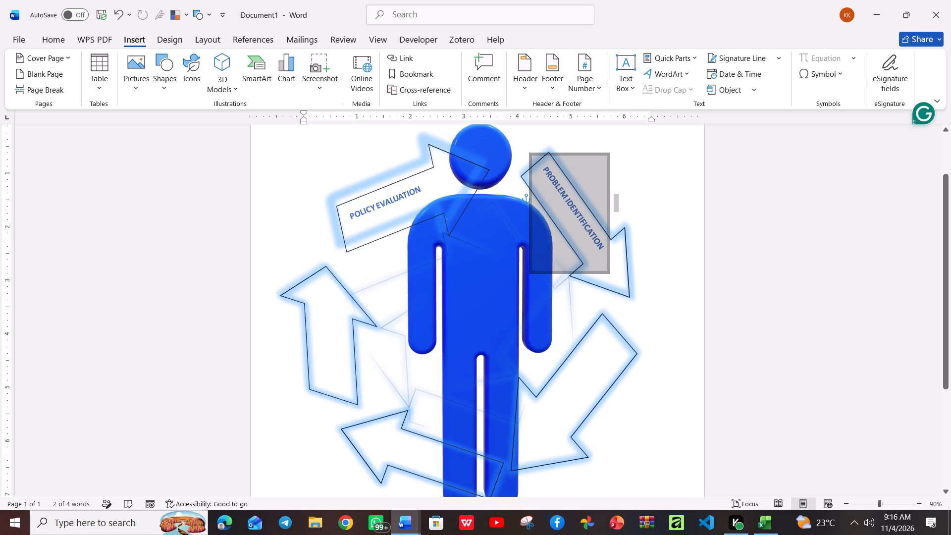
click(635, 79)
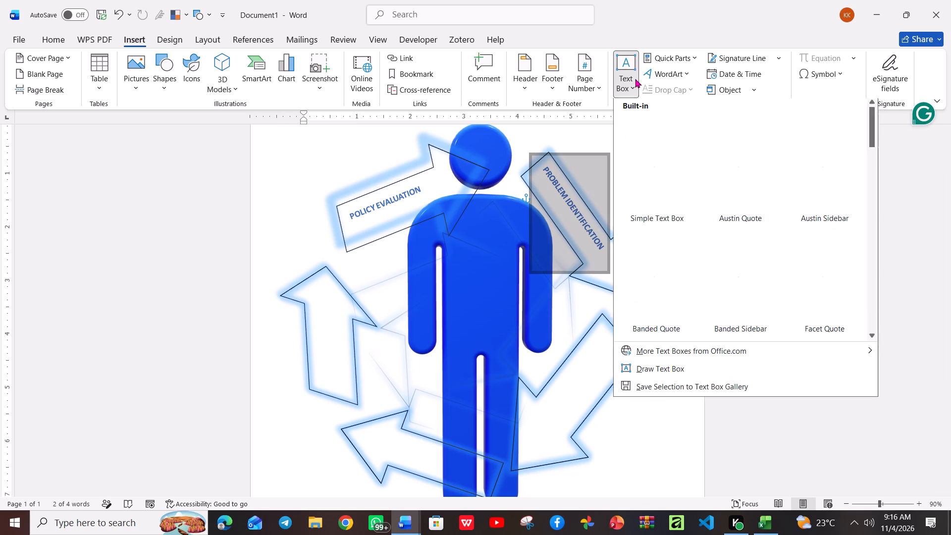
click(646, 368)
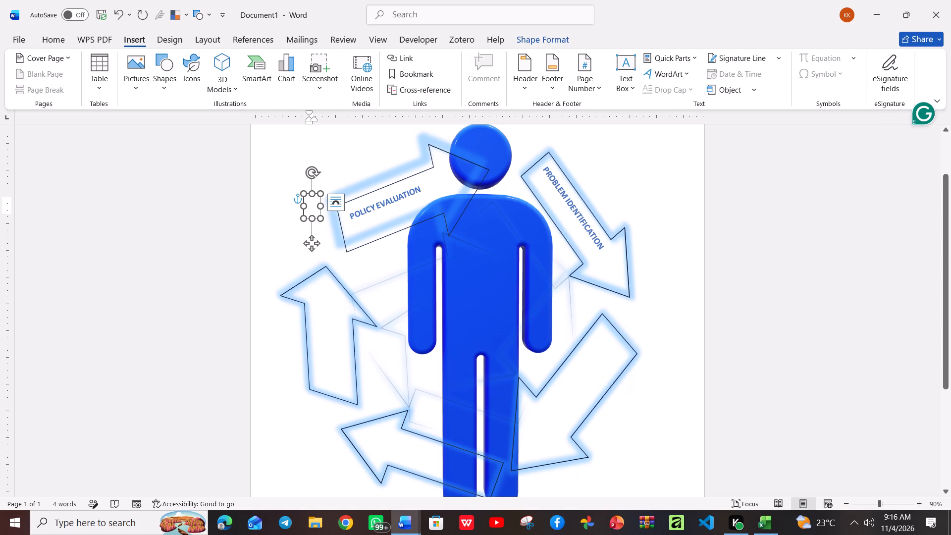
drag(301, 197, 313, 212)
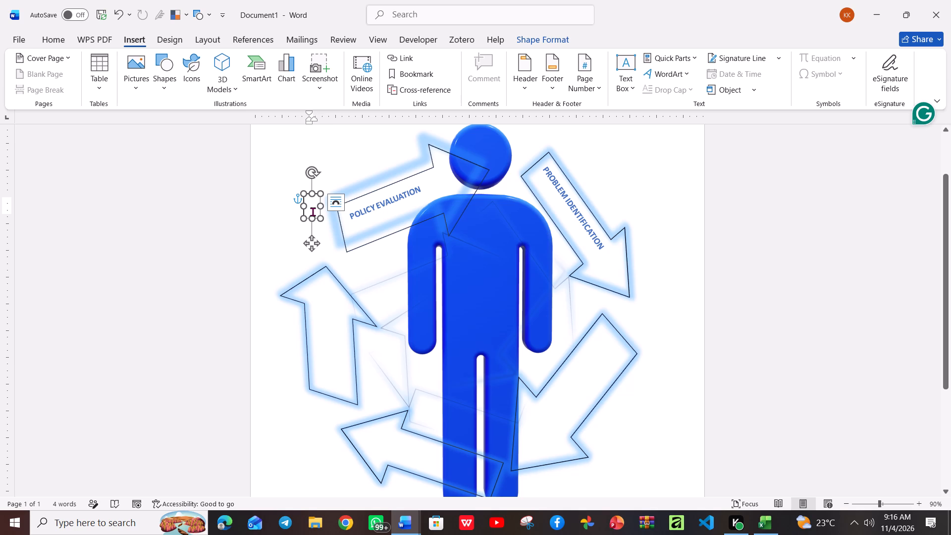
click(313, 212)
drag(313, 212, 321, 219)
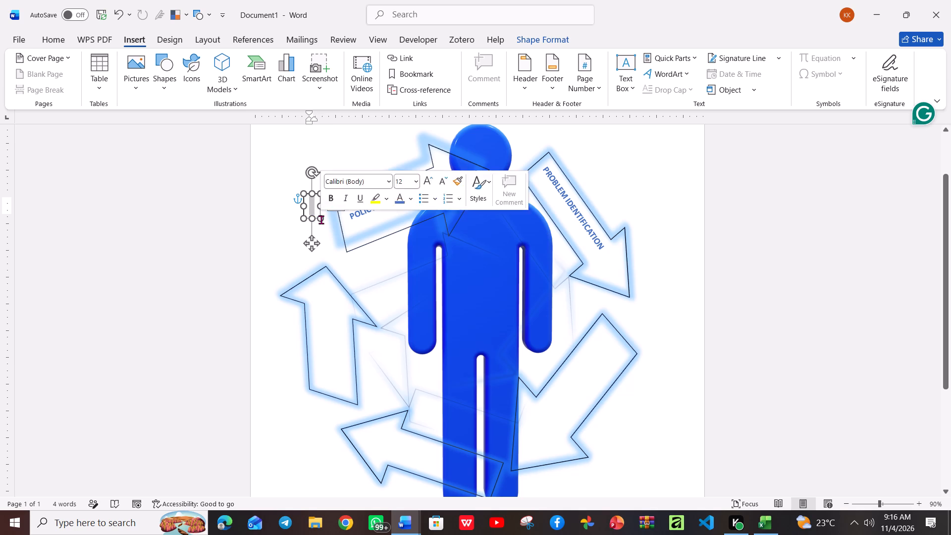
drag(321, 219, 483, 397)
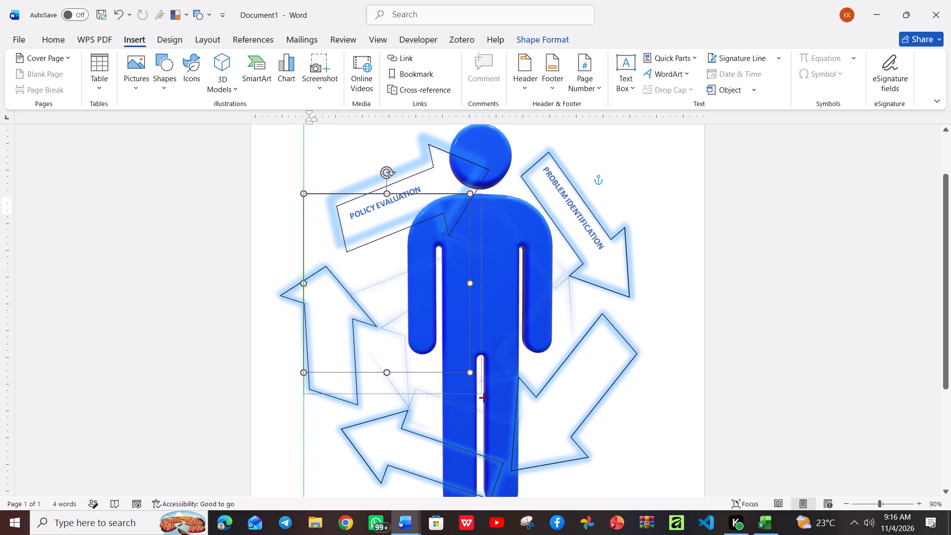
drag(483, 397, 618, 392)
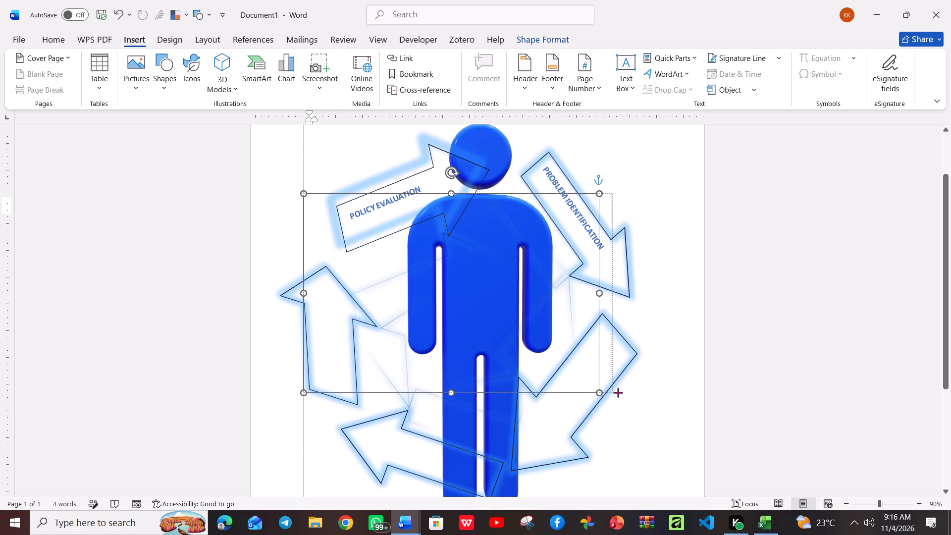
drag(618, 392, 626, 412)
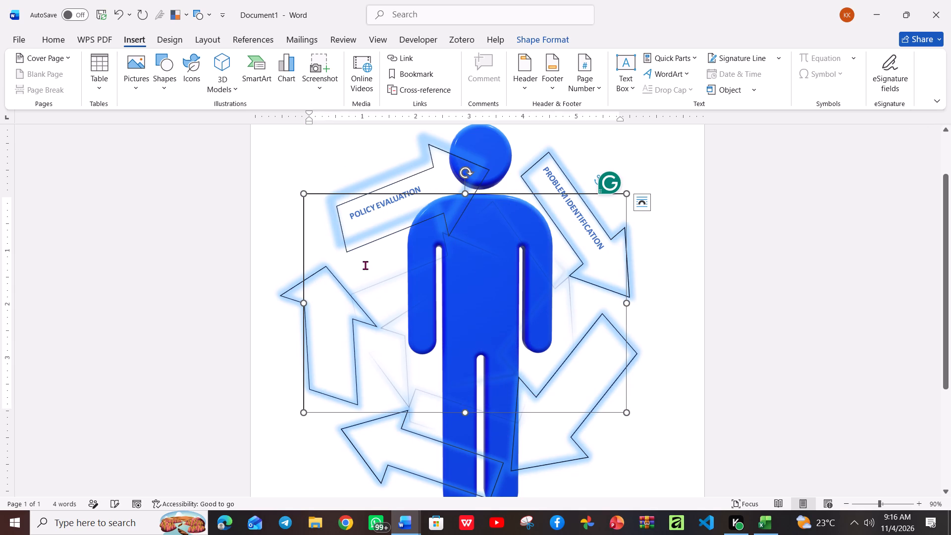
Shrink the empty text box to about 1.1" high by 1.8" wide, keeping it over the lower-right arrow.
drag(302, 193, 366, 246)
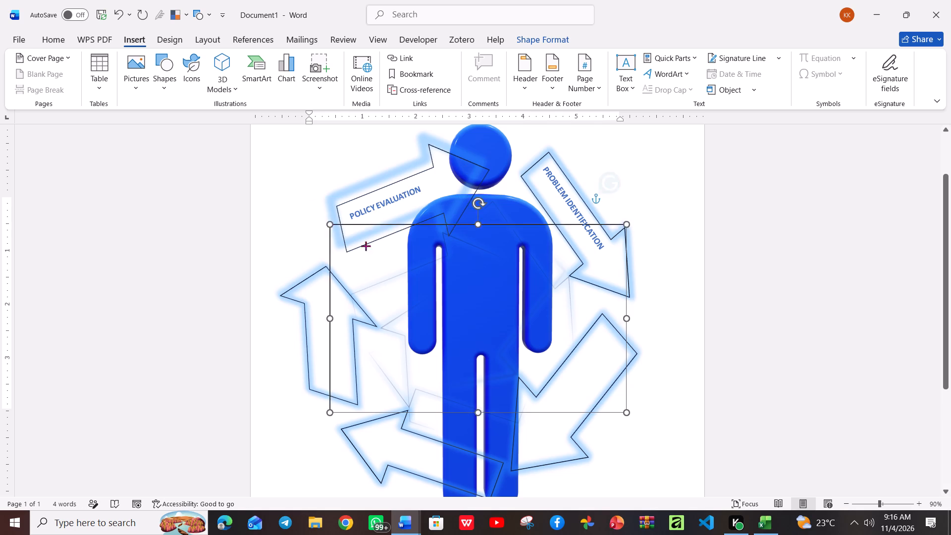
drag(366, 246, 535, 408)
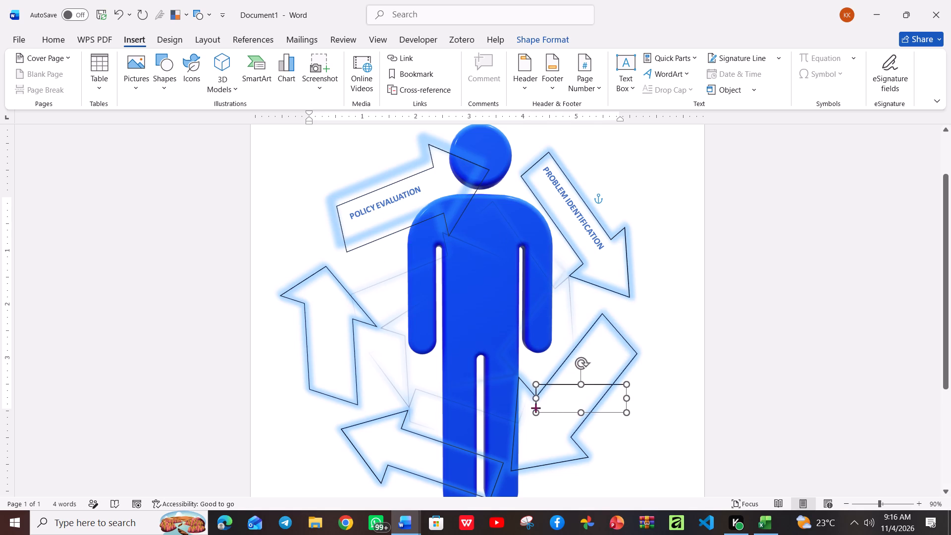
drag(535, 408, 531, 392)
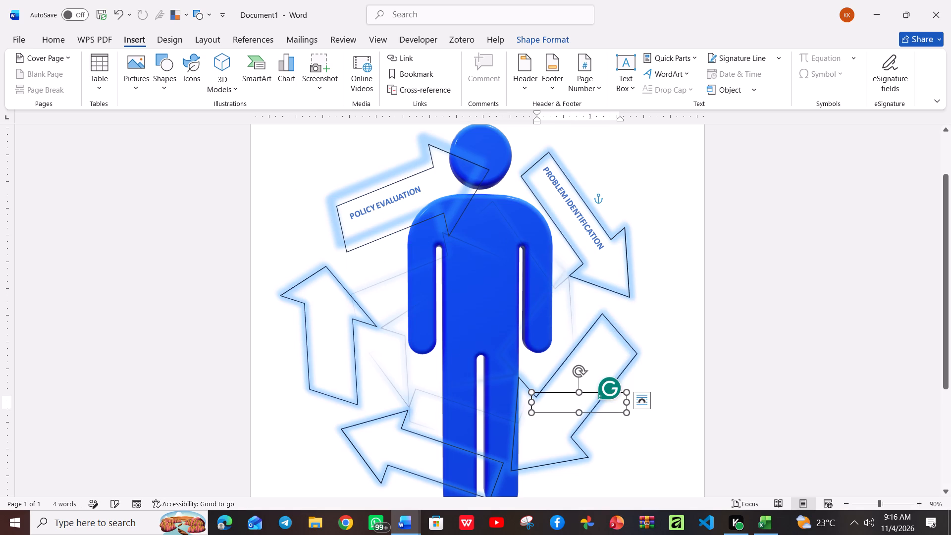
drag(529, 413, 544, 428)
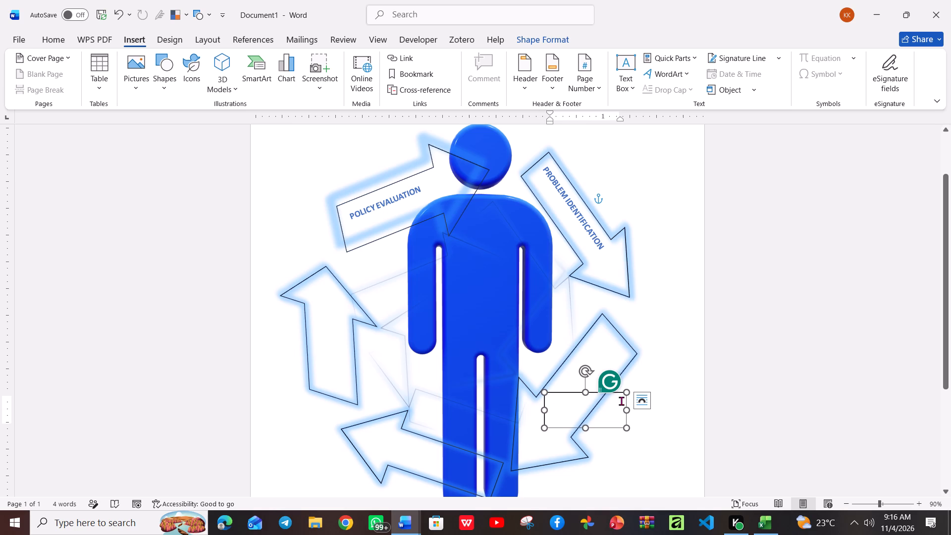
drag(629, 391, 639, 370)
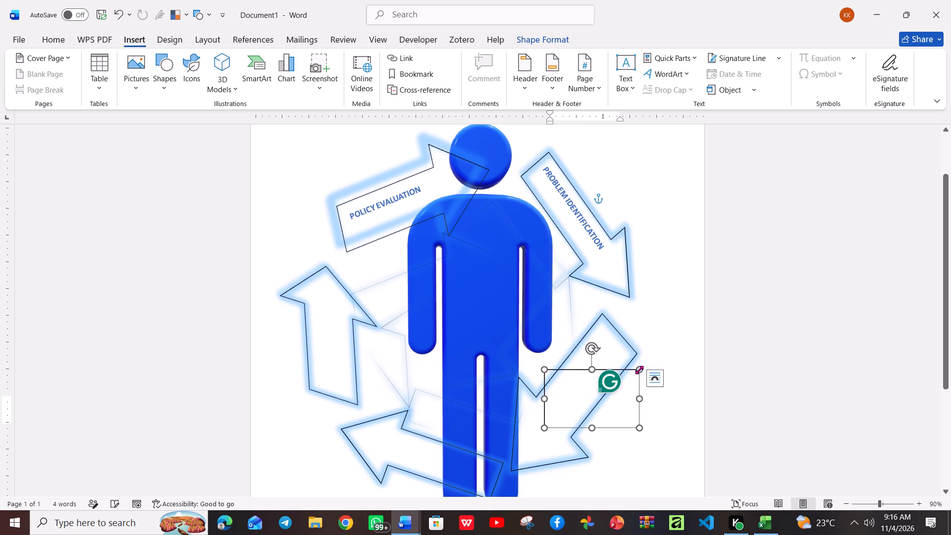
Rotate the empty text box counter-clockwise to match the slant of the lower-right arrow's shaft.
drag(596, 347, 582, 337)
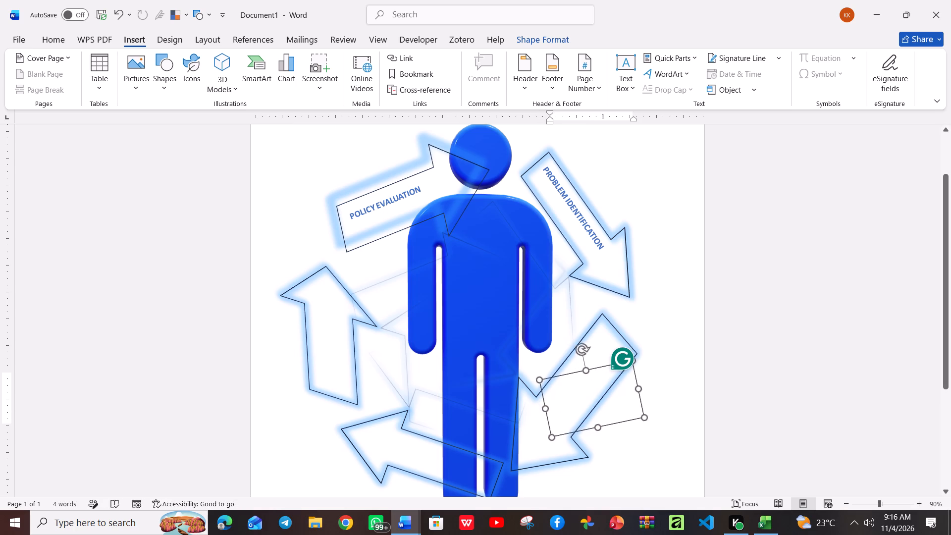
drag(582, 337, 543, 336)
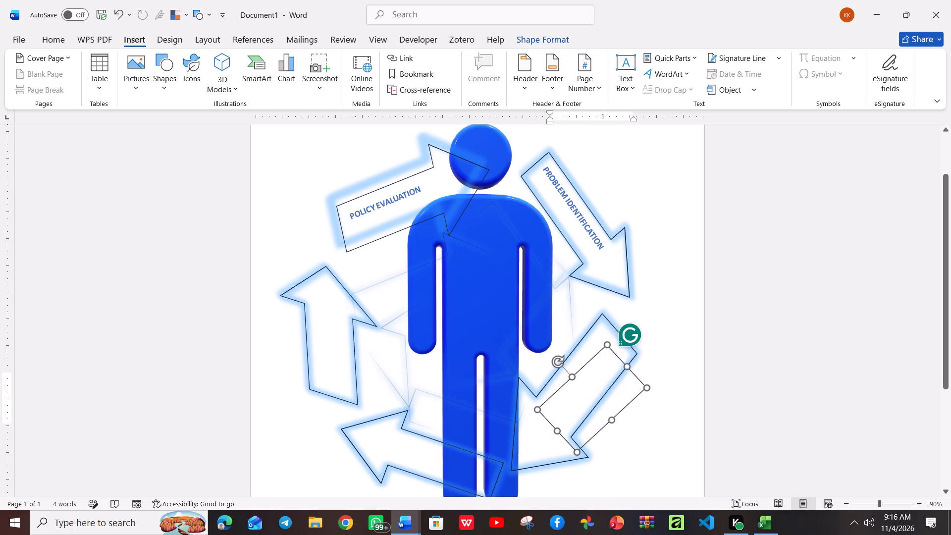
drag(543, 336, 532, 337)
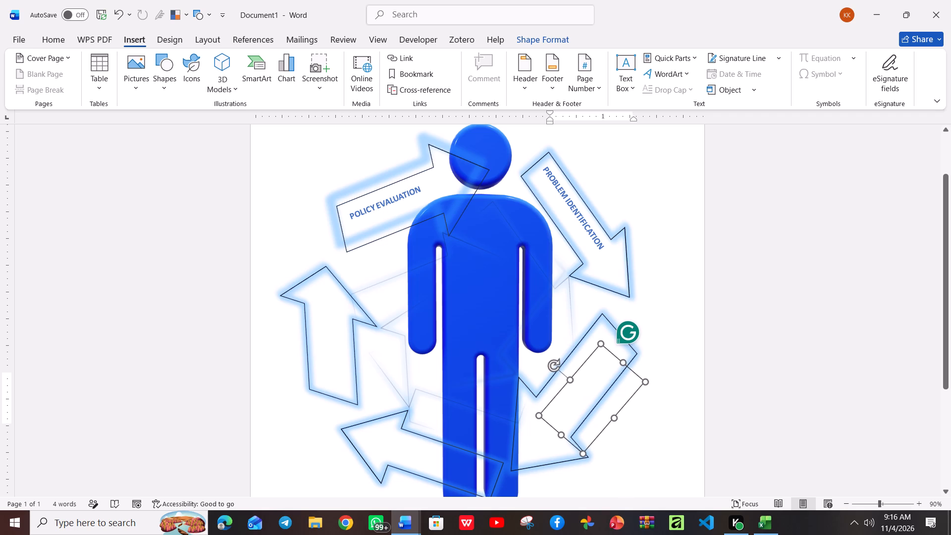
drag(532, 337, 530, 337)
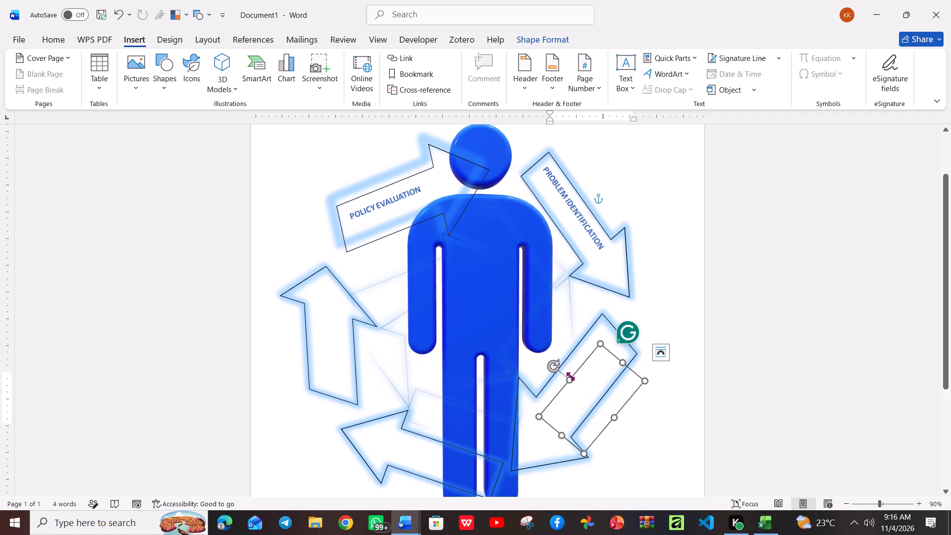
Resize the tilted text box to about 0.7" high by 2" wide so it fits inside the lower-right arrow's shaft.
drag(570, 376, 564, 370)
drag(619, 358, 619, 354)
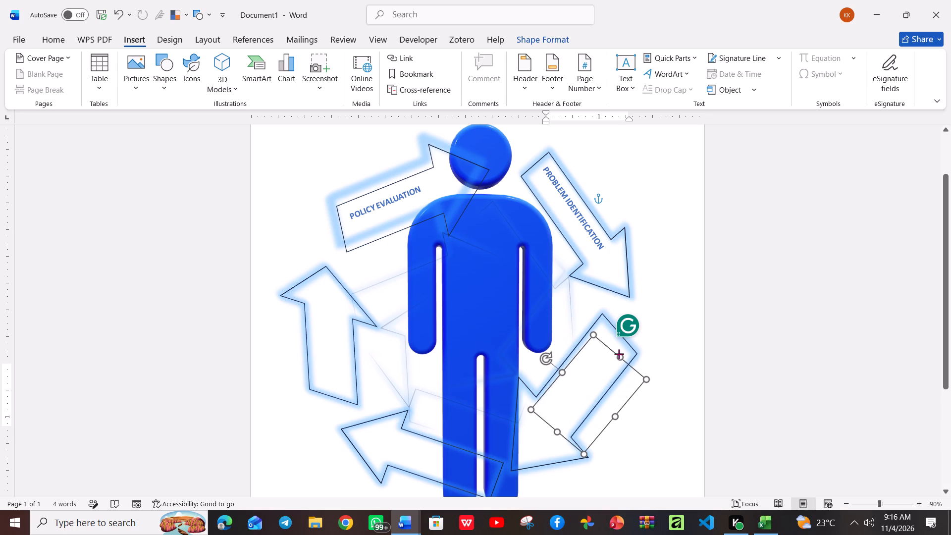
drag(619, 354, 622, 349)
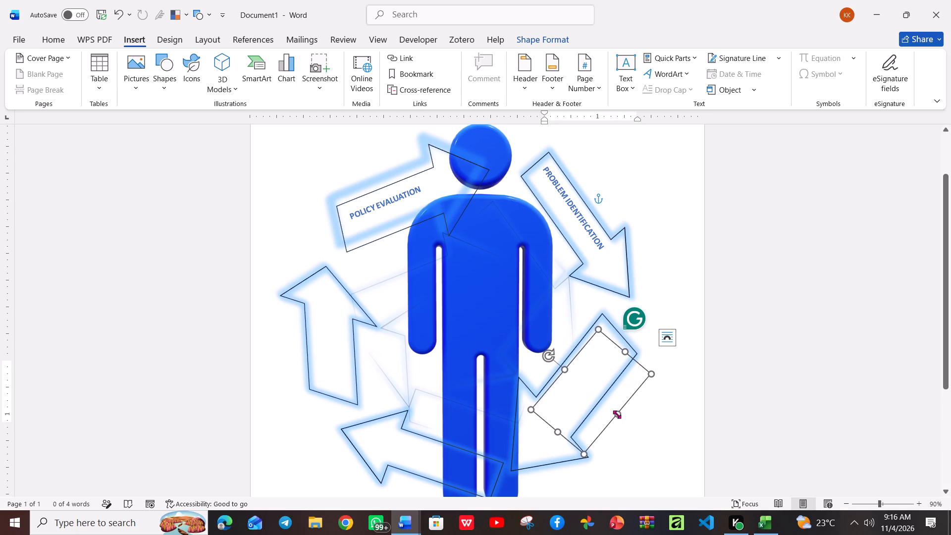
drag(615, 414, 594, 397)
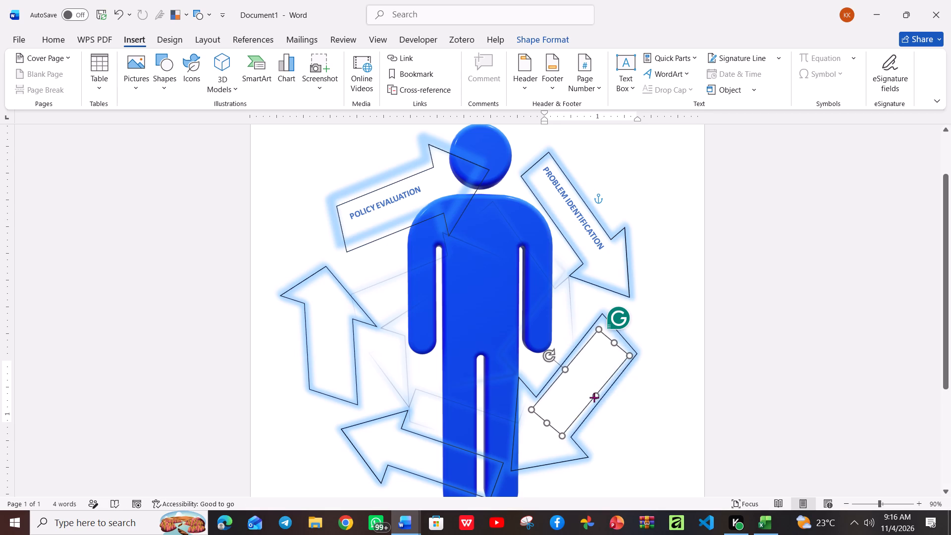
drag(594, 397, 592, 396)
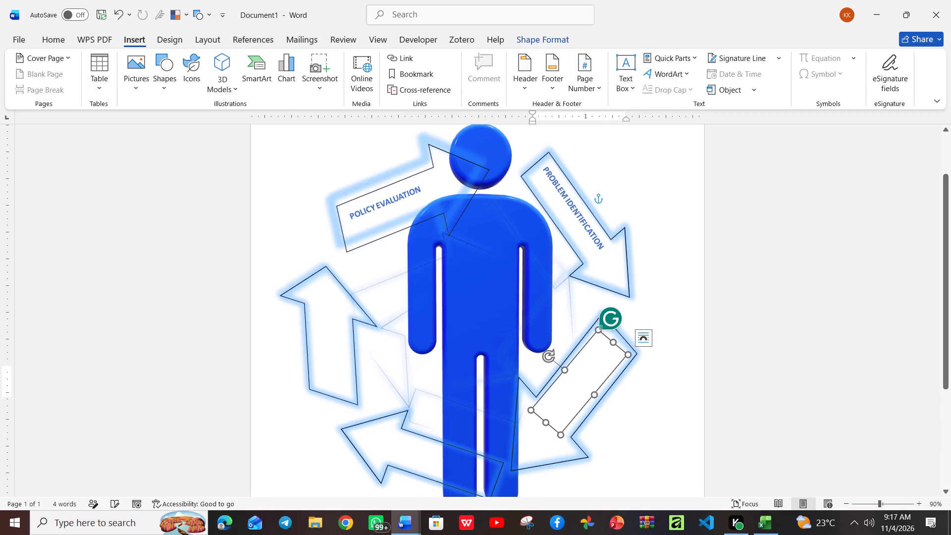
click(547, 424)
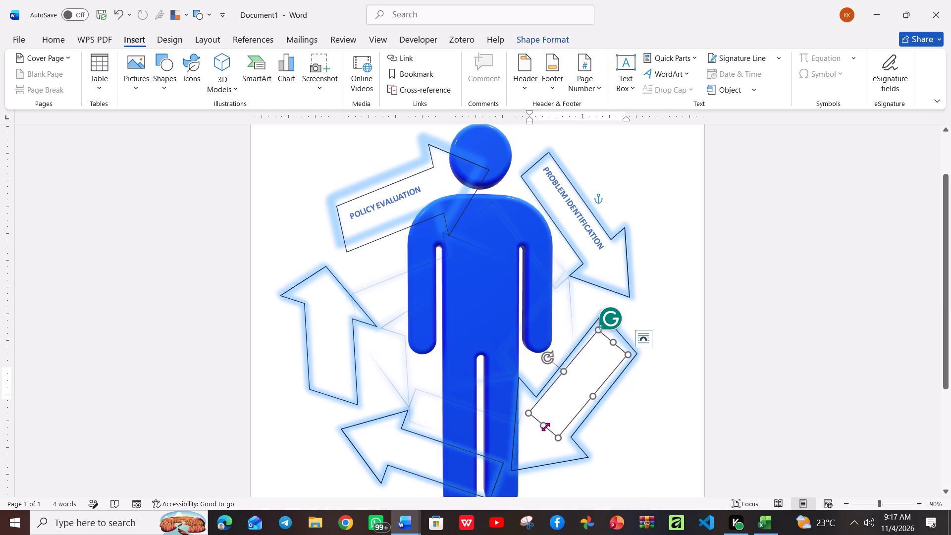
Enter the label AGENDA SETTING in the lower-right arrow's text box.
click(553, 412)
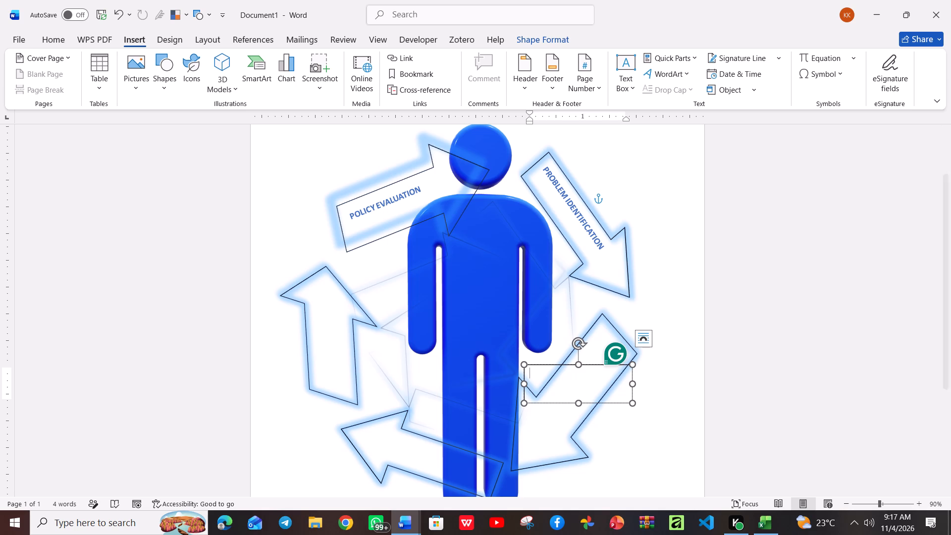
text(AGENDA SETTING)
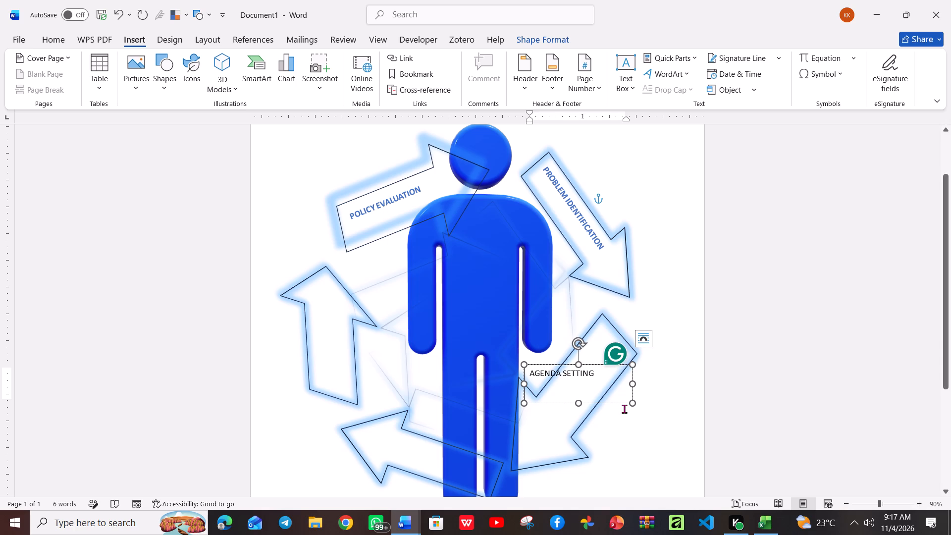
Colour the AGENDA SETTING label the same blue as the other arrow labels and deselect its text box.
drag(596, 376, 526, 382)
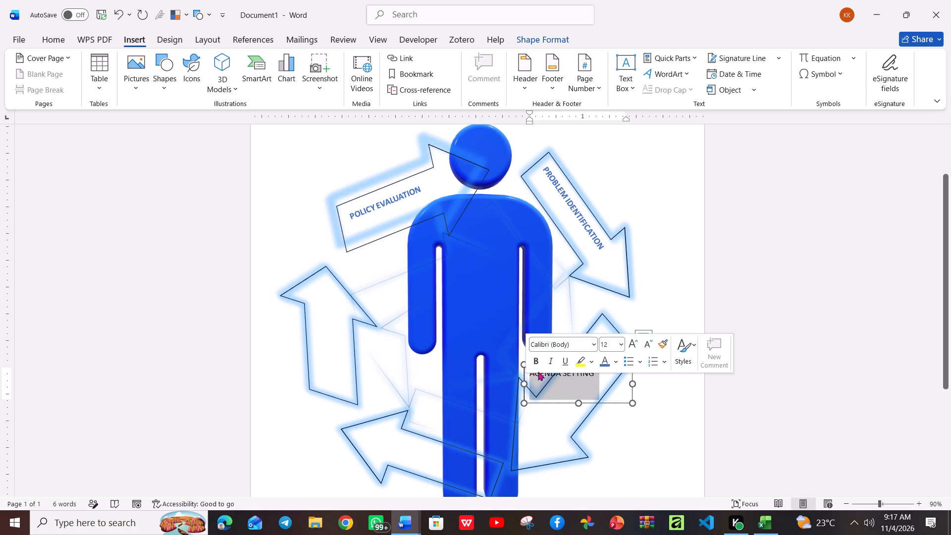
drag(537, 365, 608, 362)
click(608, 362)
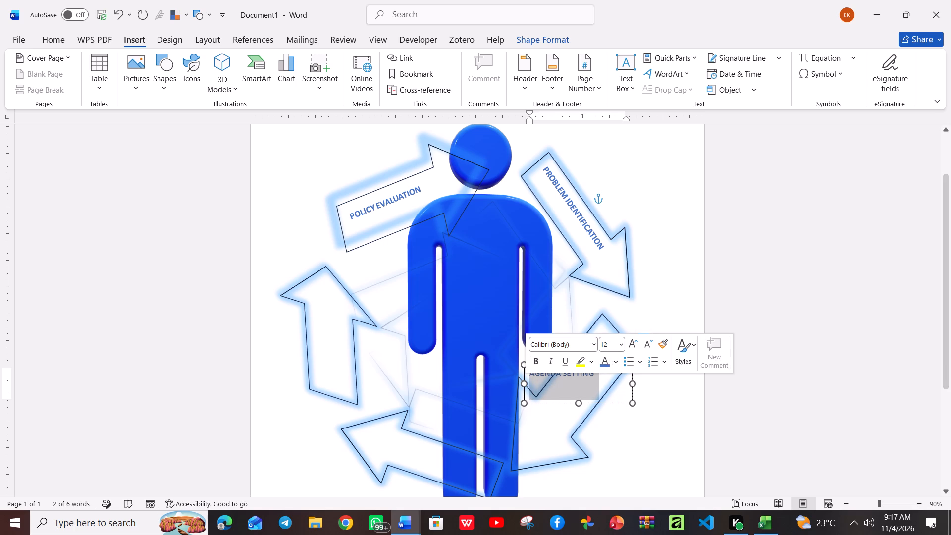
click(625, 420)
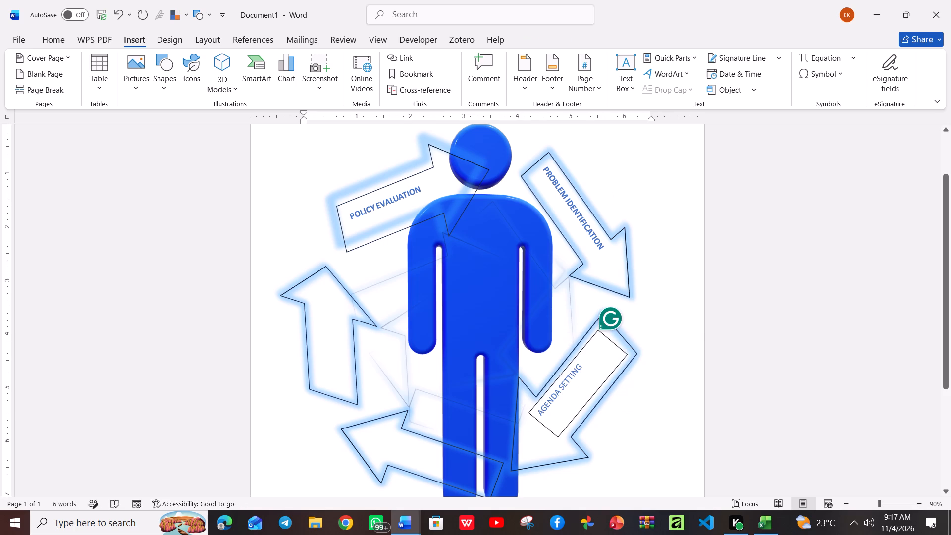
Set the font size of the AGENDA SETTING label in the lower-right arrow to 12 and deselect its text box.
drag(588, 363, 532, 384)
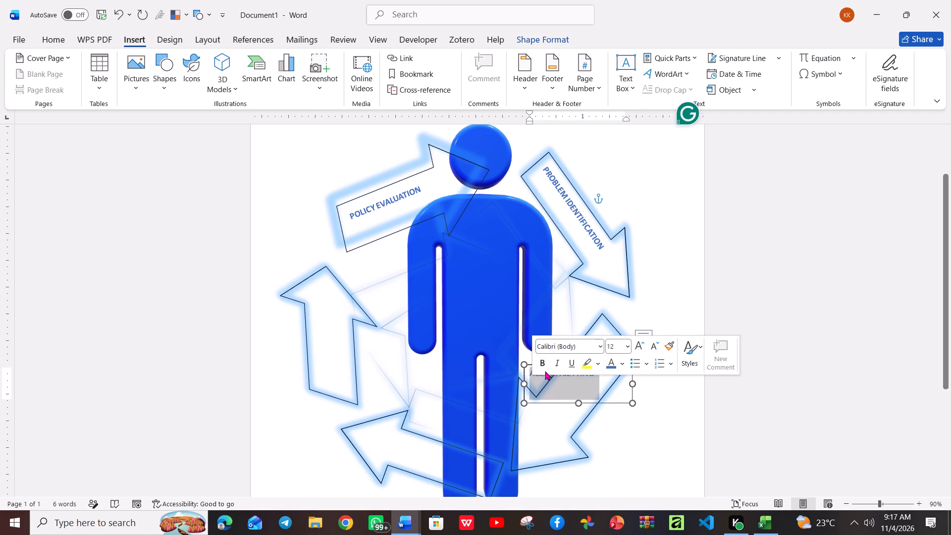
click(627, 343)
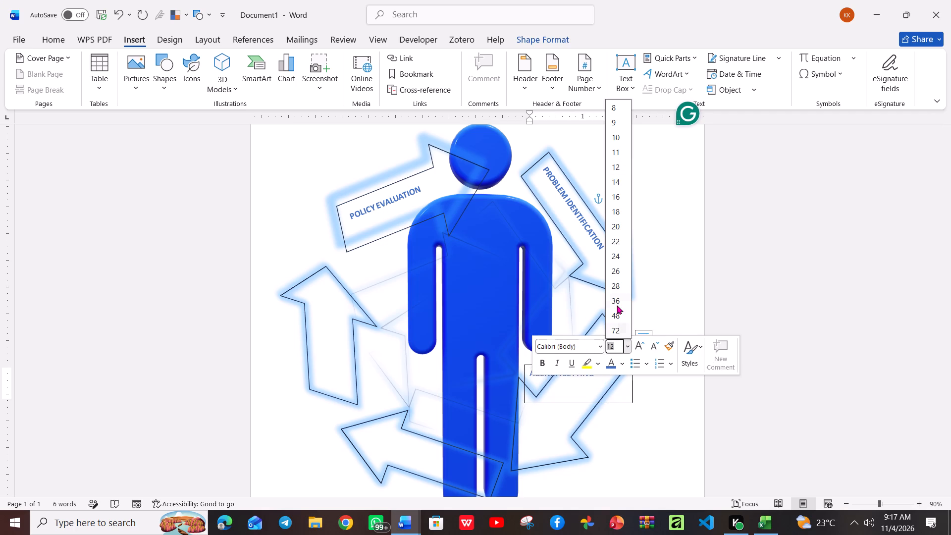
click(618, 174)
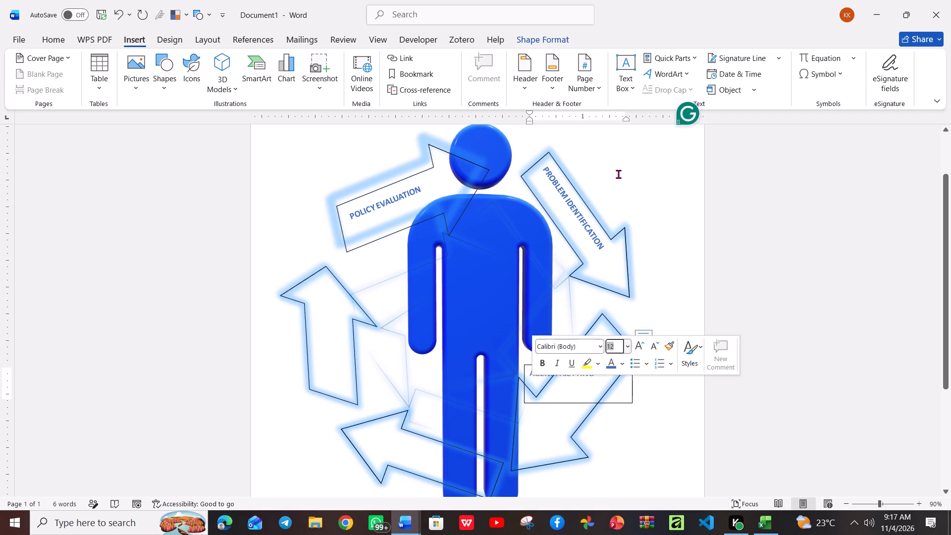
click(668, 456)
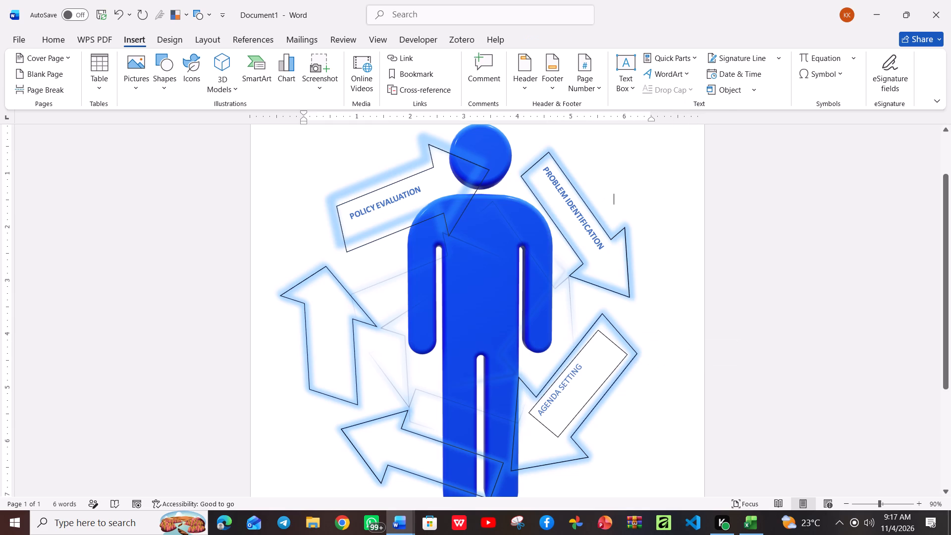
Remove the outline from the AGENDA SETTING text box inside the lower-right arrow.
click(593, 394)
right_click(593, 394)
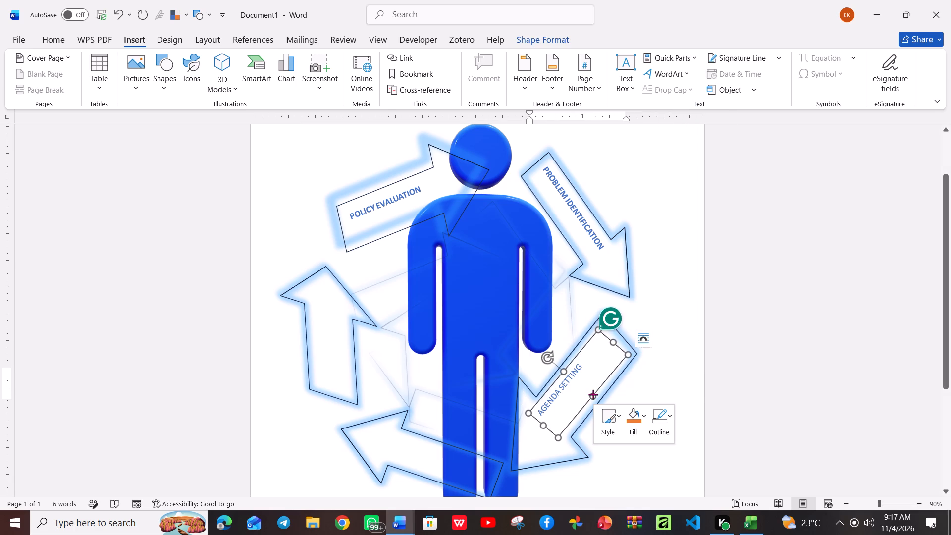
click(660, 423)
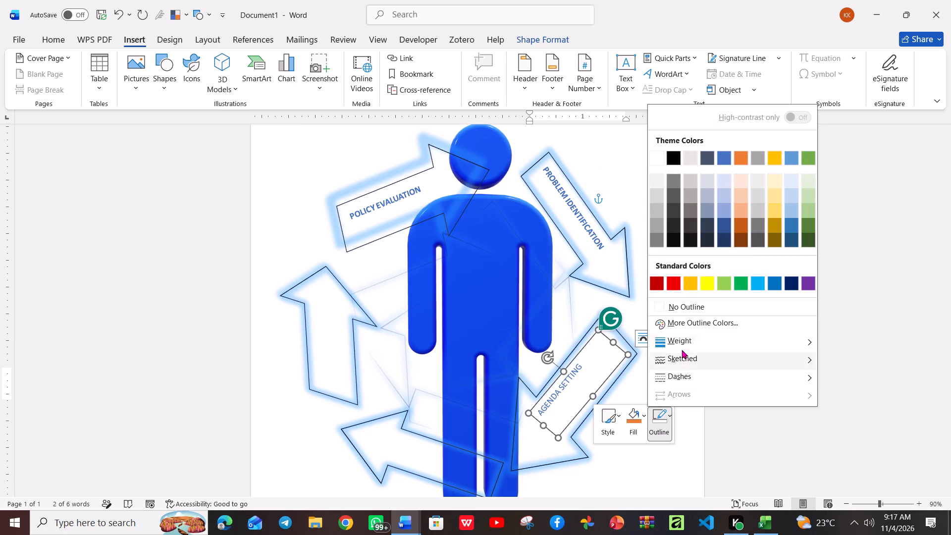
click(684, 303)
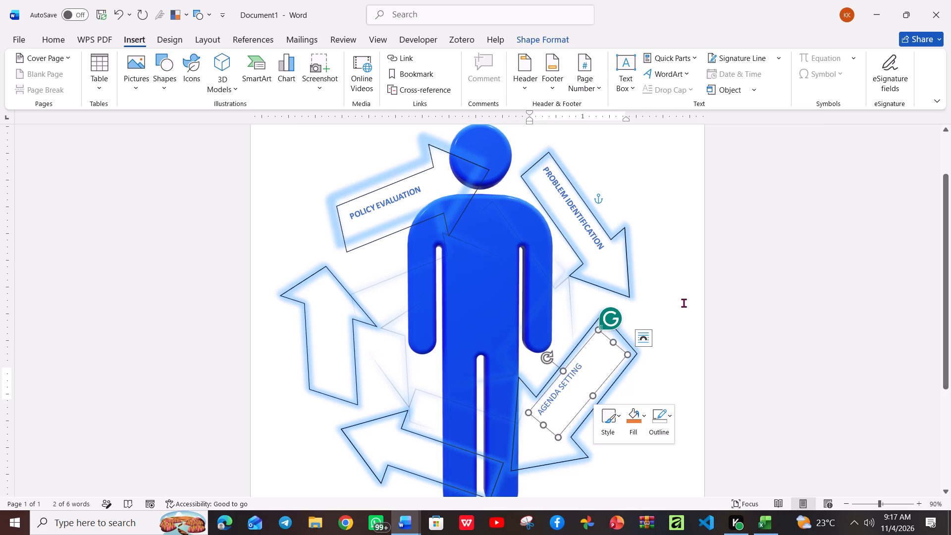
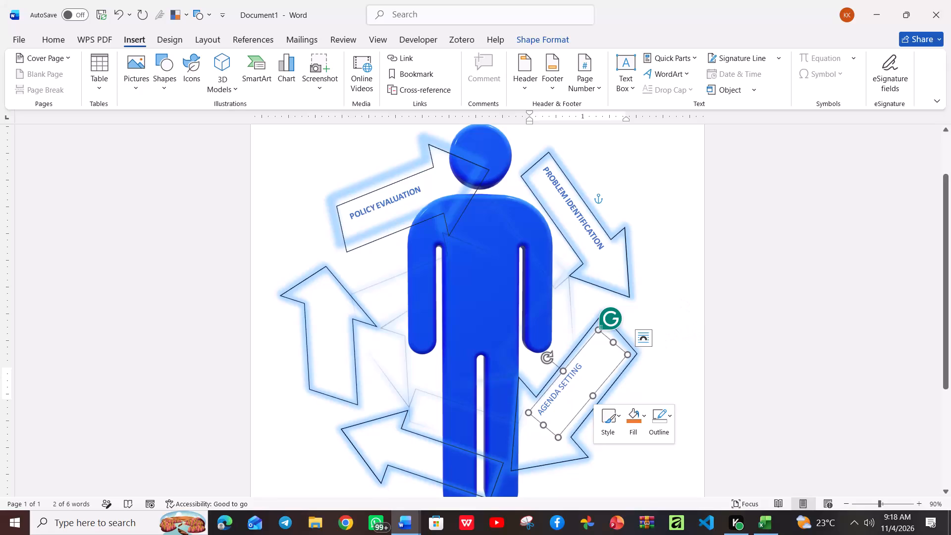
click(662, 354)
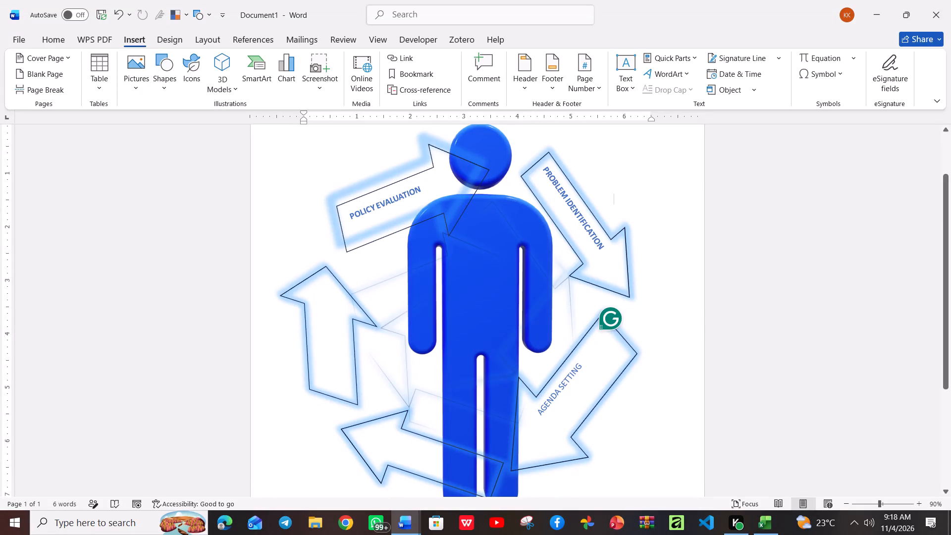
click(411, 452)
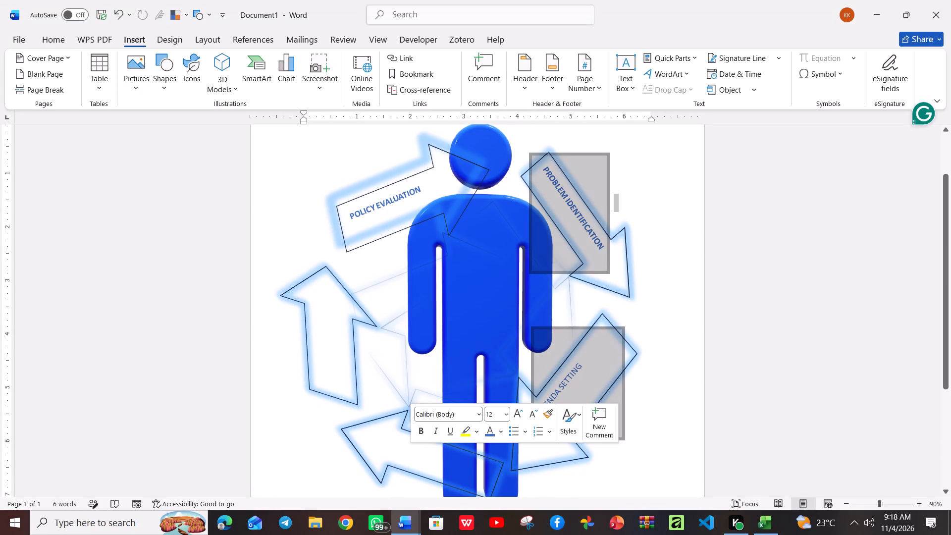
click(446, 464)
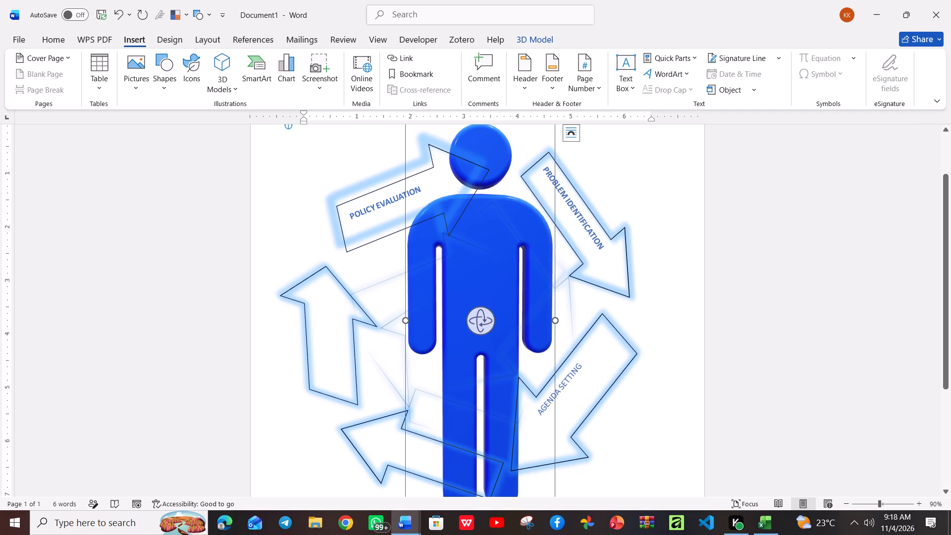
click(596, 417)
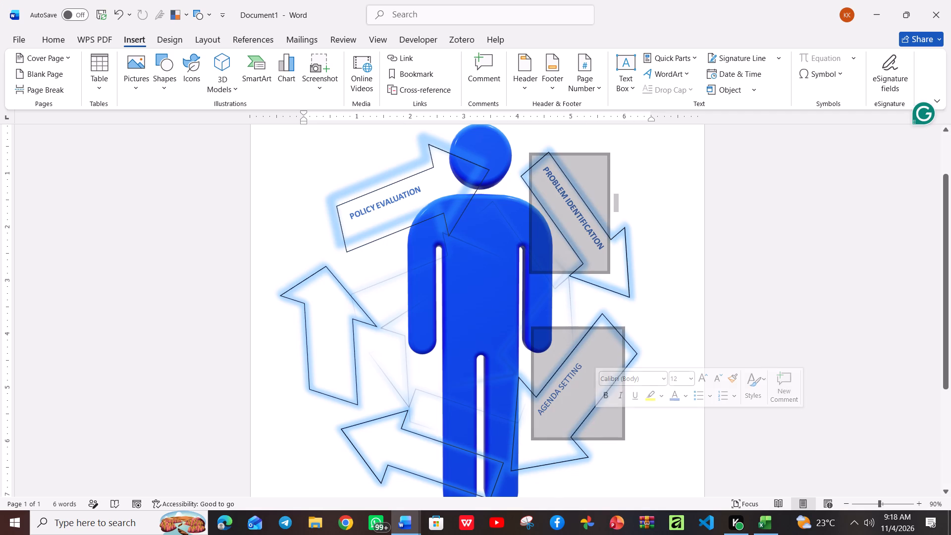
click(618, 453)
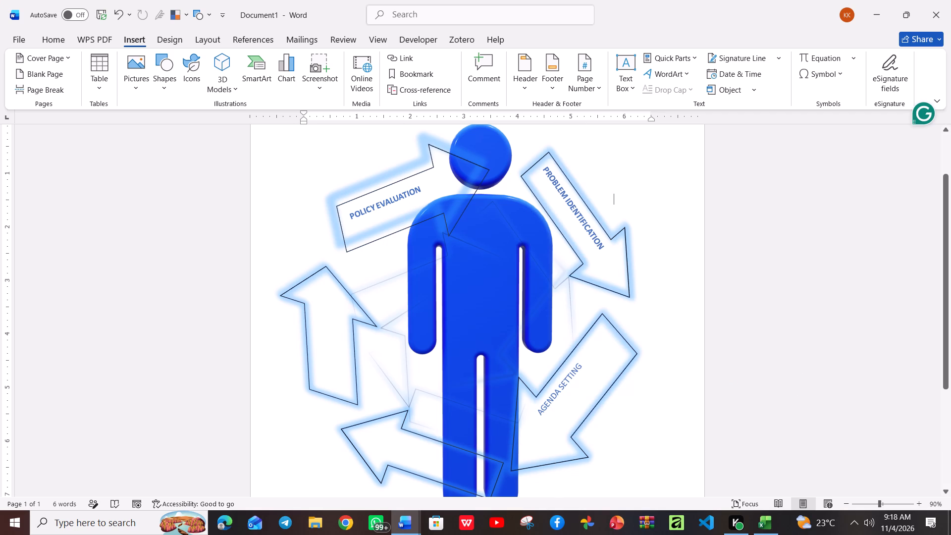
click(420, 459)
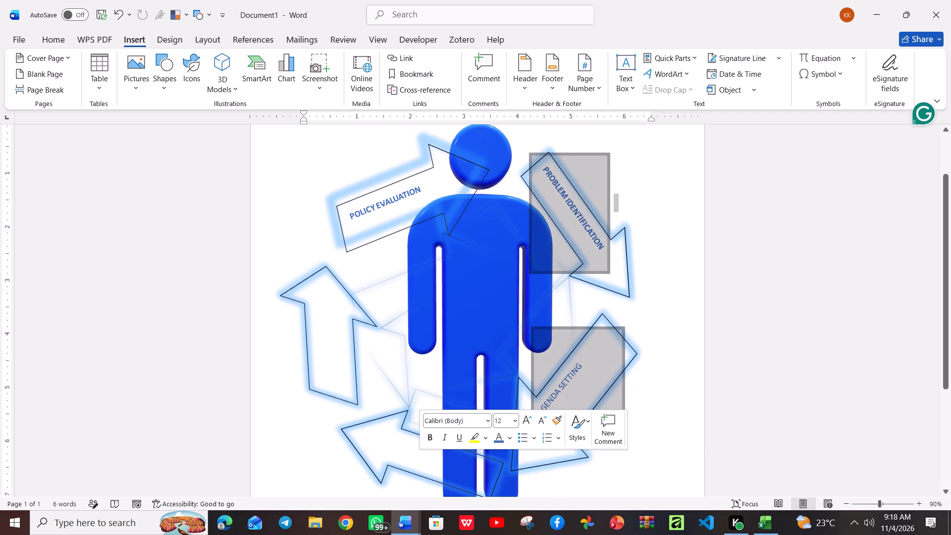
Draw a new small text box beside the POLICY EVALUATION arrow, ready to hold the next arrow label.
click(629, 82)
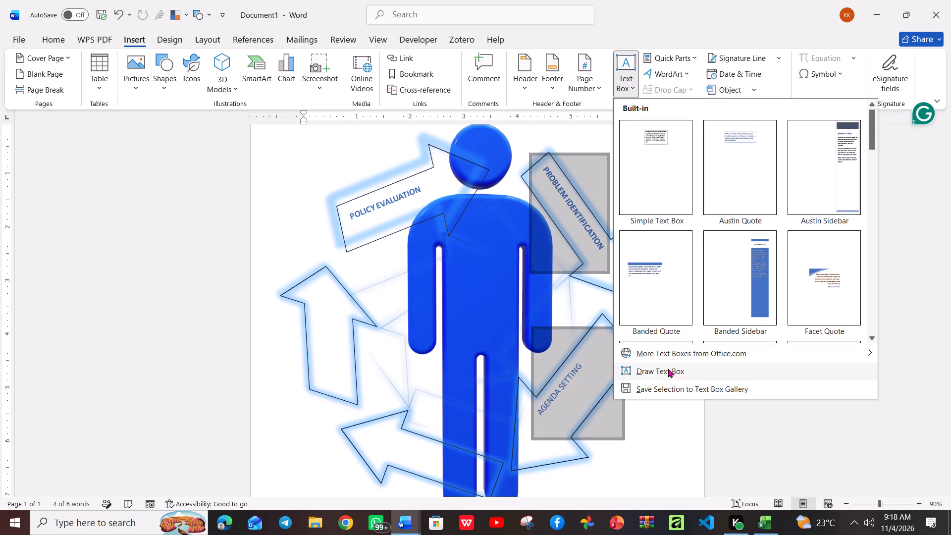
click(668, 369)
drag(316, 207, 316, 210)
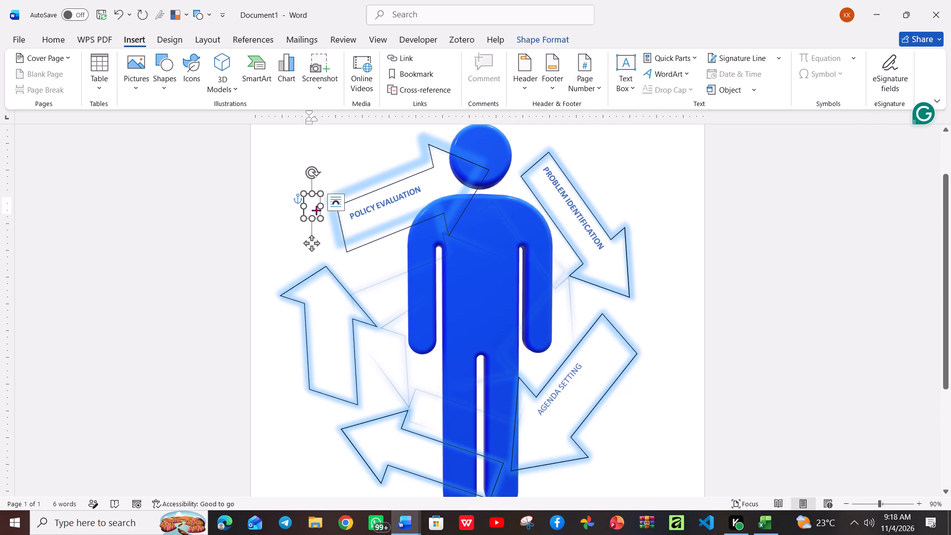
drag(316, 210, 358, 316)
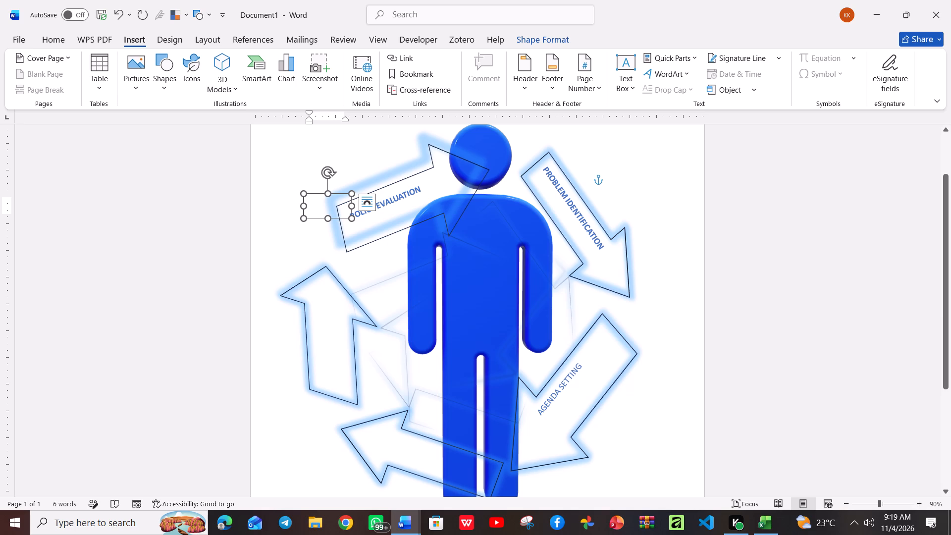
click(378, 447)
click(314, 209)
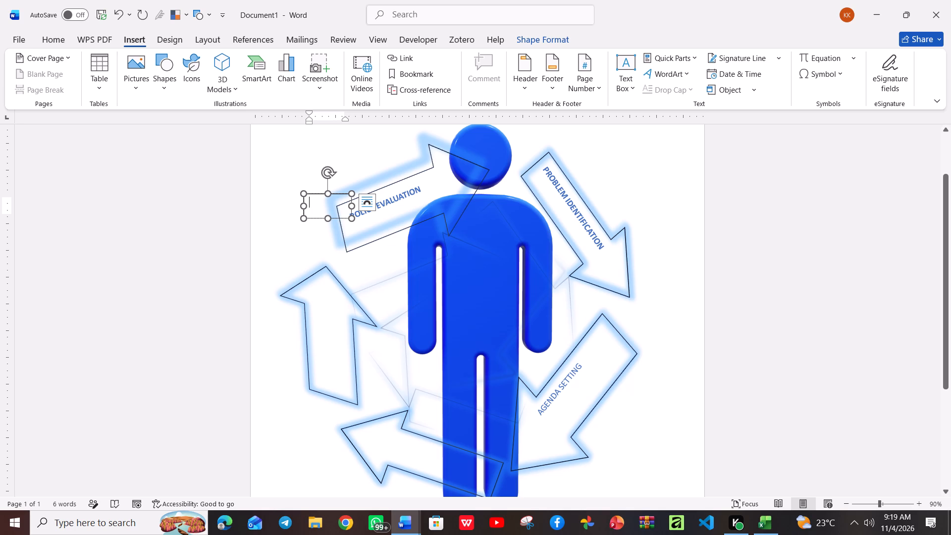
Stretch and shrink the new text box until it is a wide, shallow rectangle lying across the bottom arrow.
drag(350, 215, 354, 280)
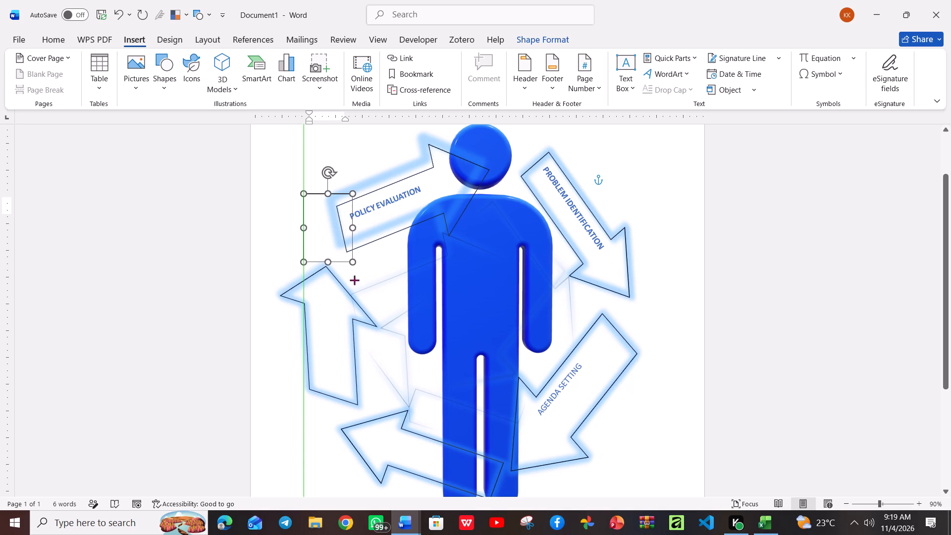
drag(354, 280, 374, 496)
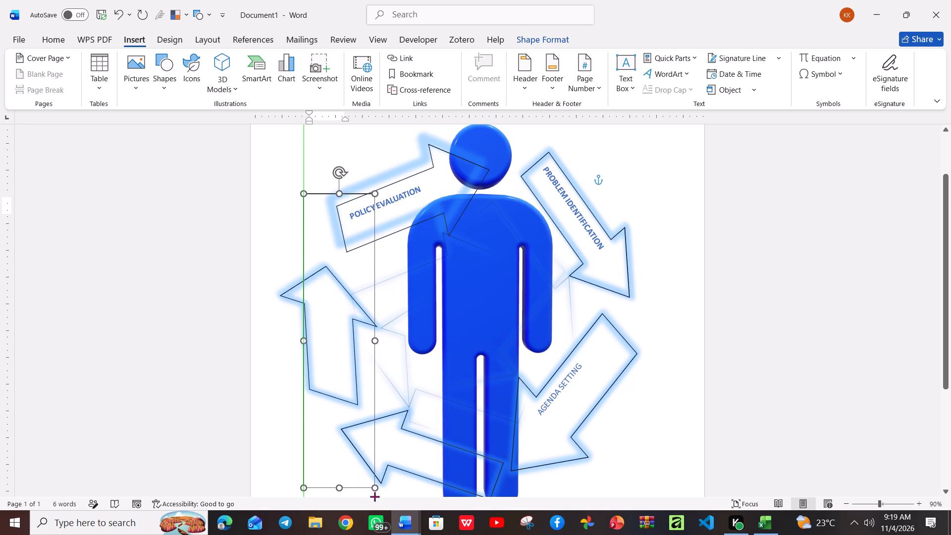
drag(374, 496, 371, 406)
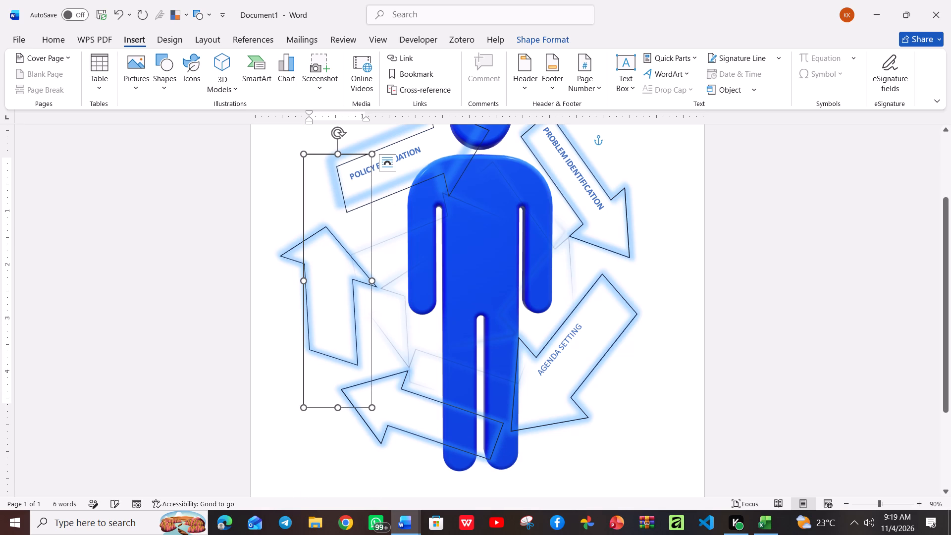
drag(371, 155, 378, 165)
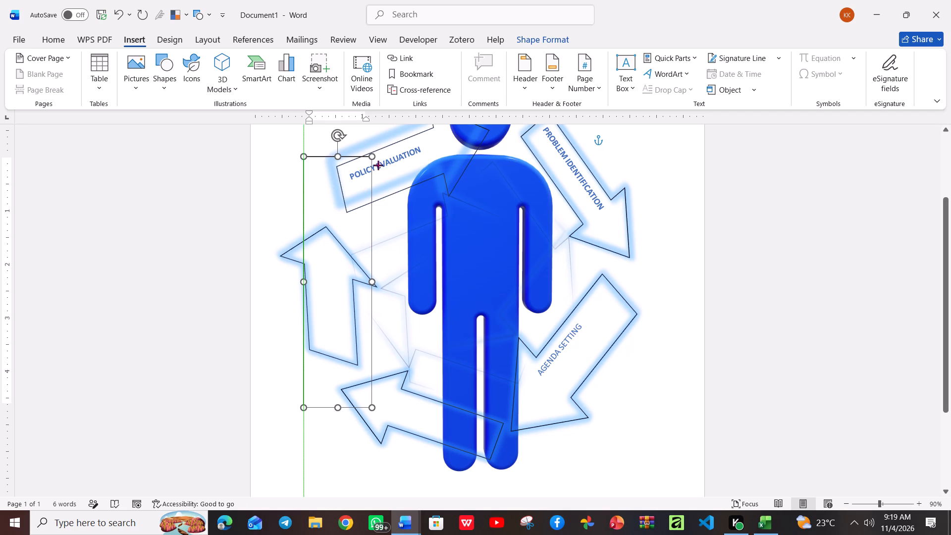
drag(378, 165, 412, 271)
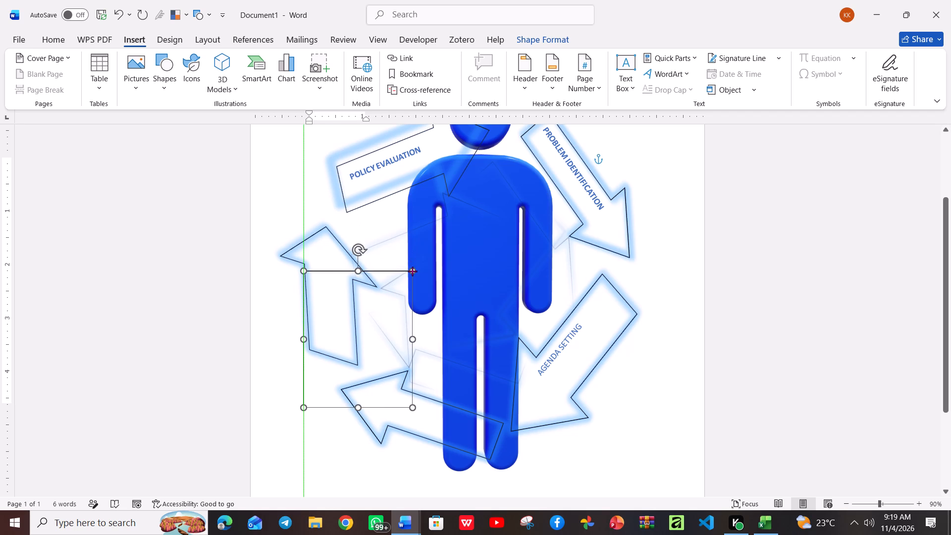
drag(412, 271, 417, 276)
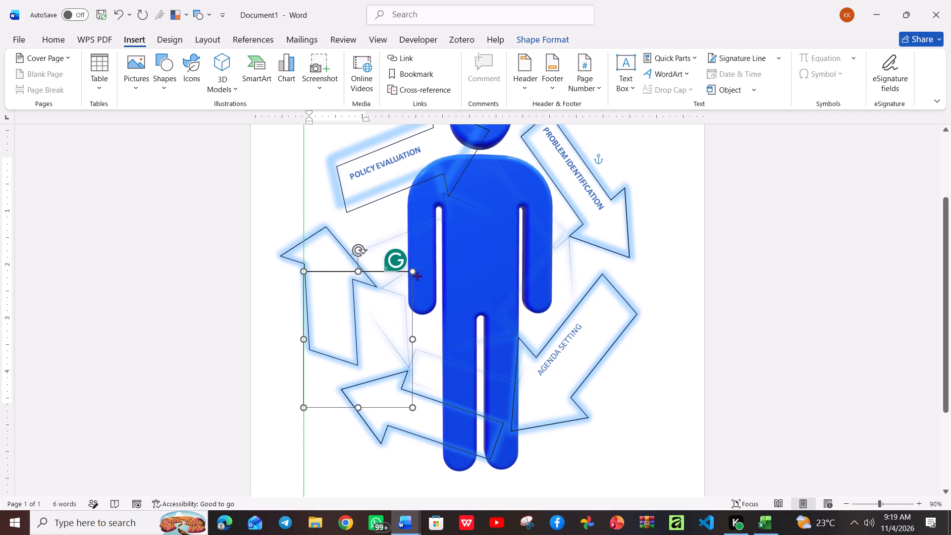
drag(417, 276, 435, 391)
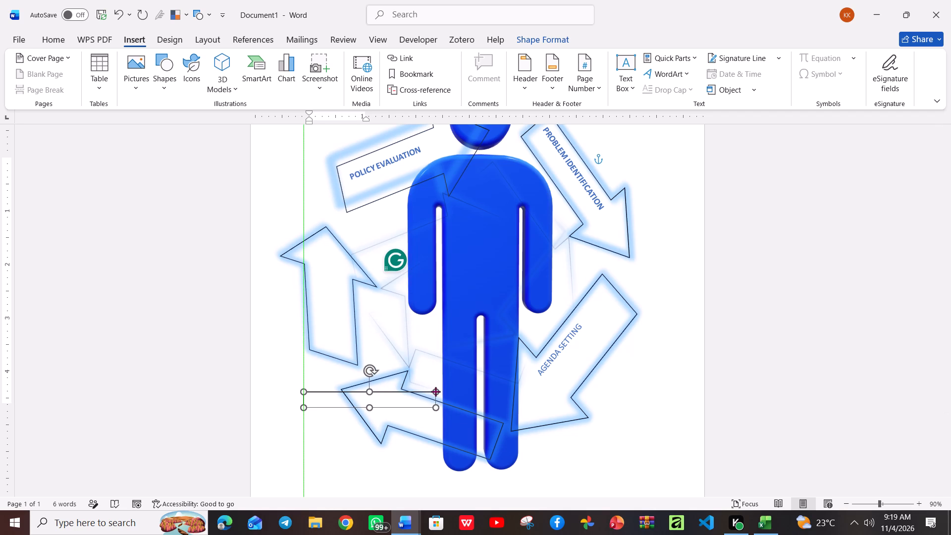
drag(435, 391, 434, 385)
drag(436, 407, 451, 422)
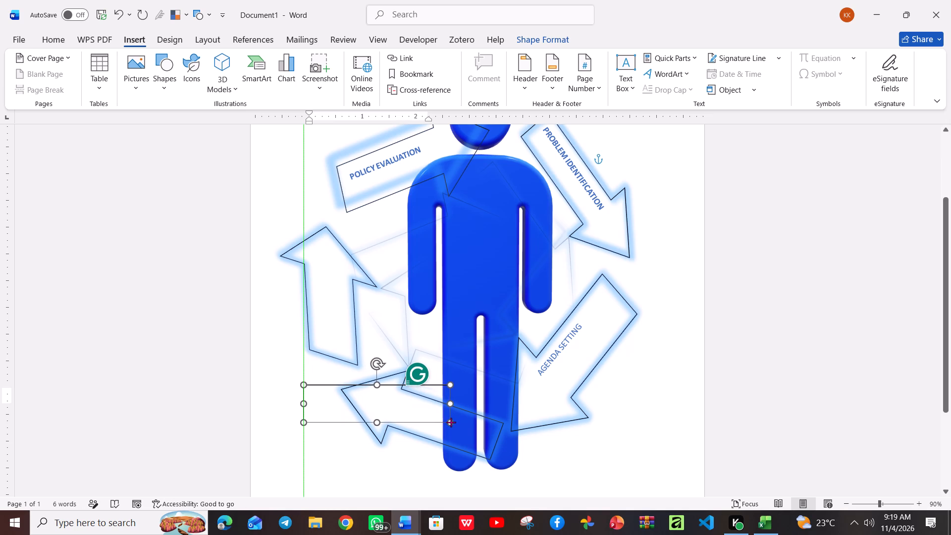
drag(451, 422, 473, 422)
Rotate the empty text box clockwise so its long sides run parallel to the bottom arrow's body.
drag(387, 366, 401, 359)
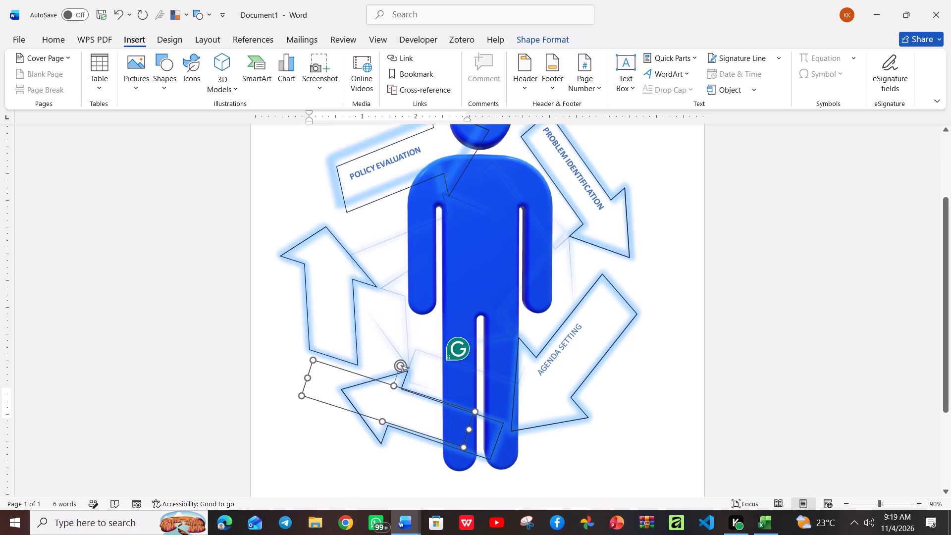
drag(401, 359, 402, 359)
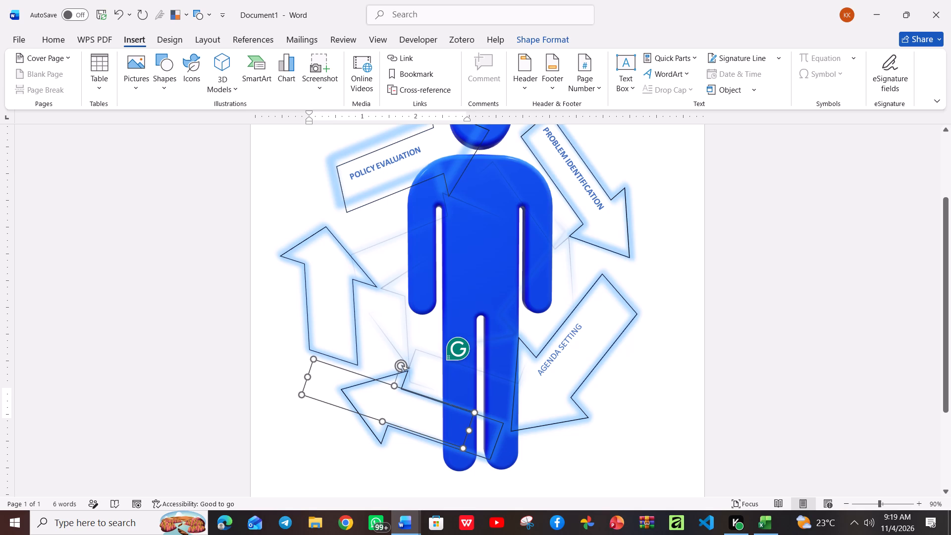
drag(402, 359, 403, 357)
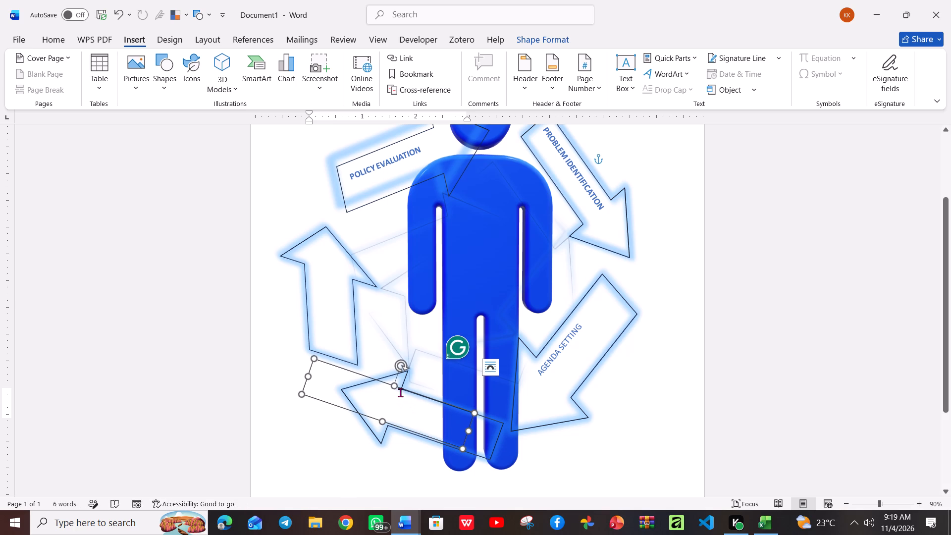
Adjust the edges of the tilted text box so it fits inside the bottom arrow, from its head to its tail.
click(396, 385)
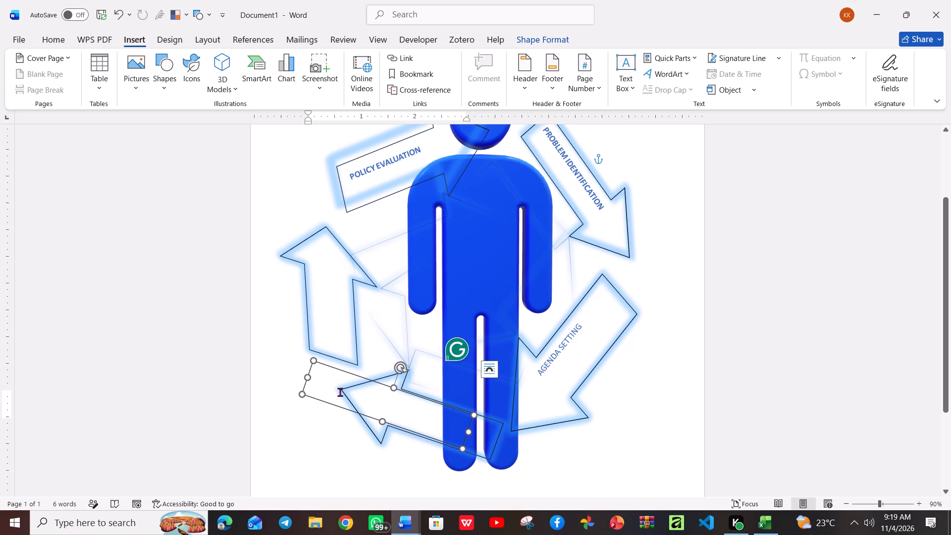
drag(309, 376, 332, 382)
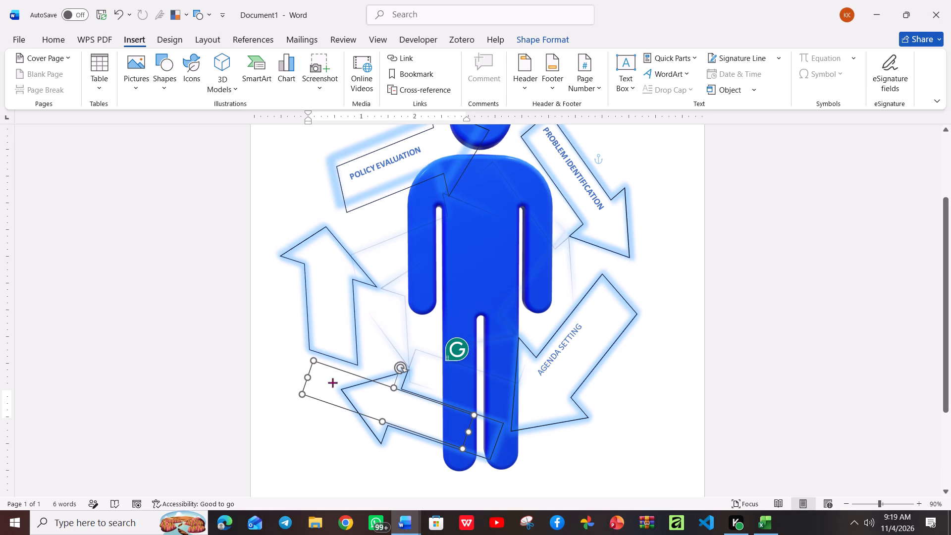
drag(332, 382, 374, 397)
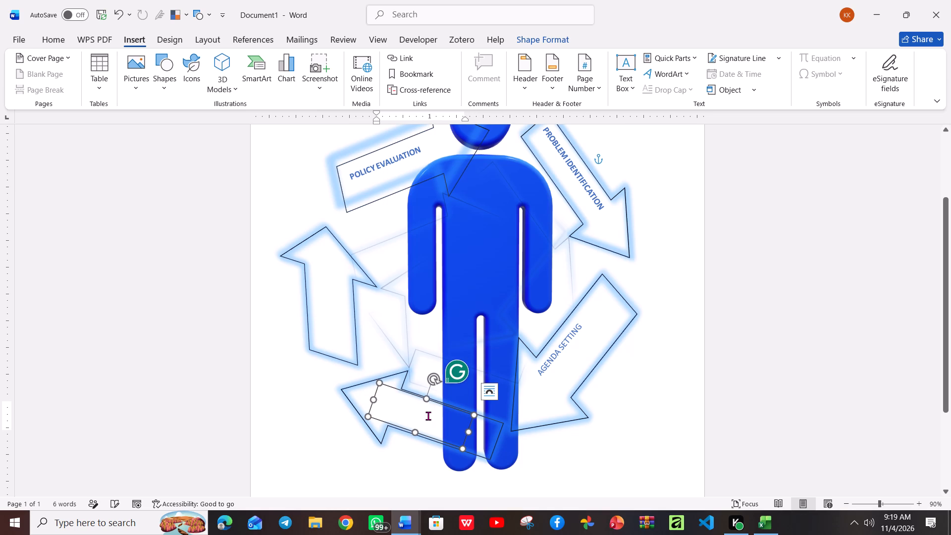
drag(471, 432, 495, 439)
Enter the label POLICY FORMULATION in the bottom arrow's text box.
click(385, 401)
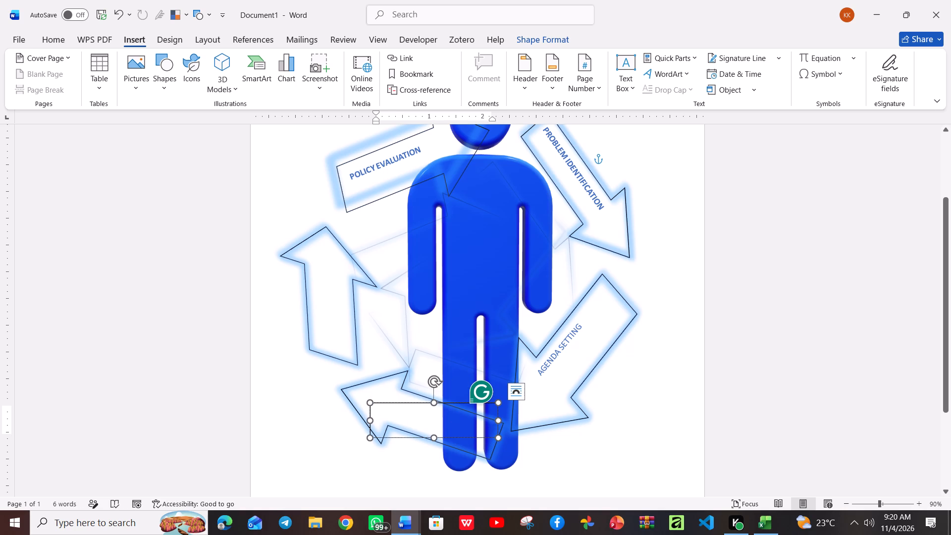
text(POLICY FORMULATIO)
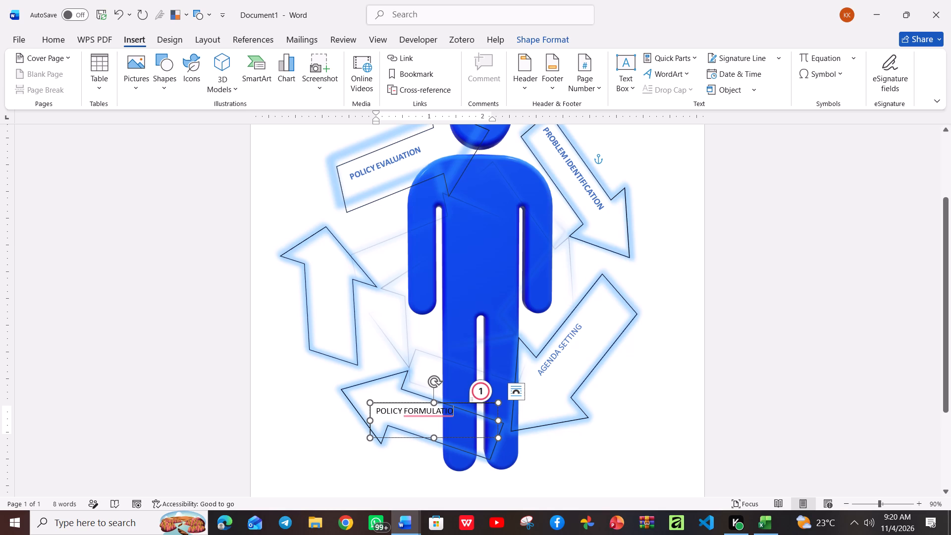
drag(459, 412, 442, 412)
drag(442, 412, 381, 409)
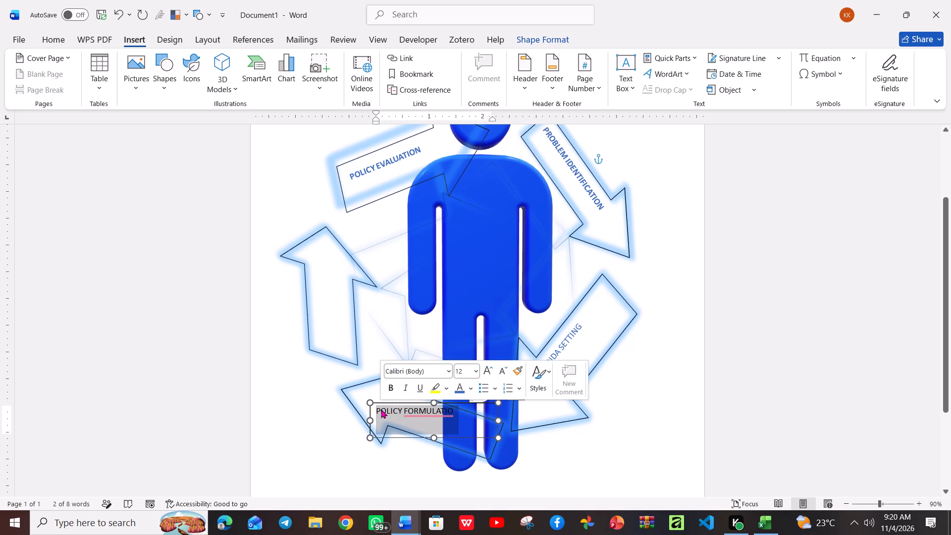
click(433, 412)
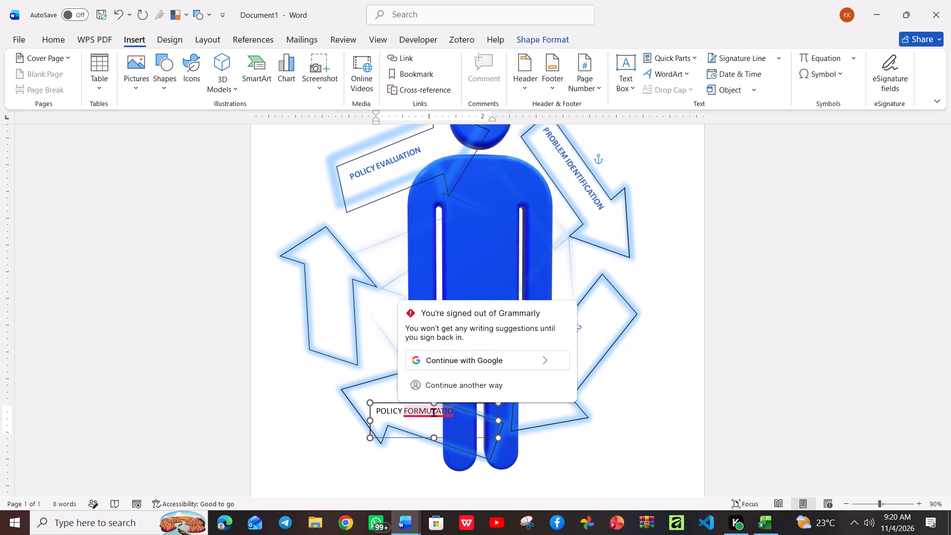
click(459, 418)
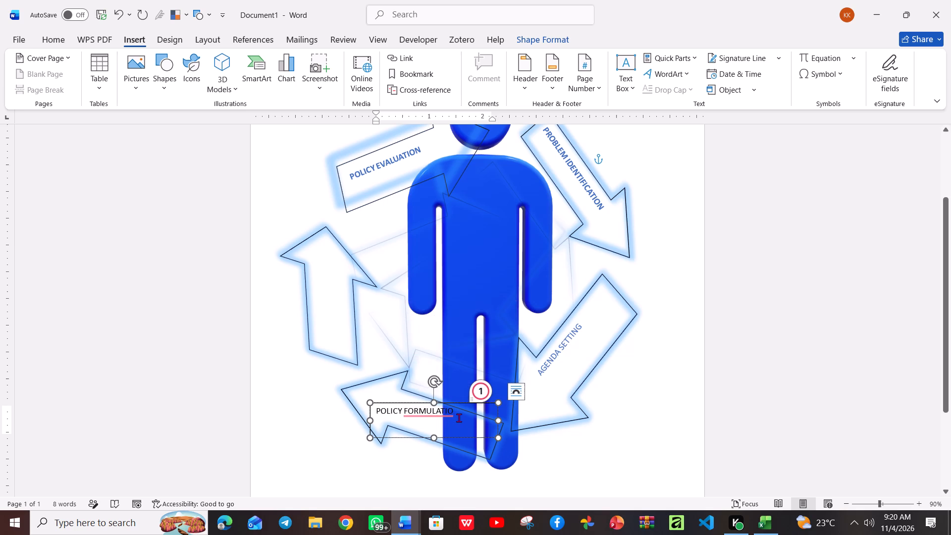
key(n)
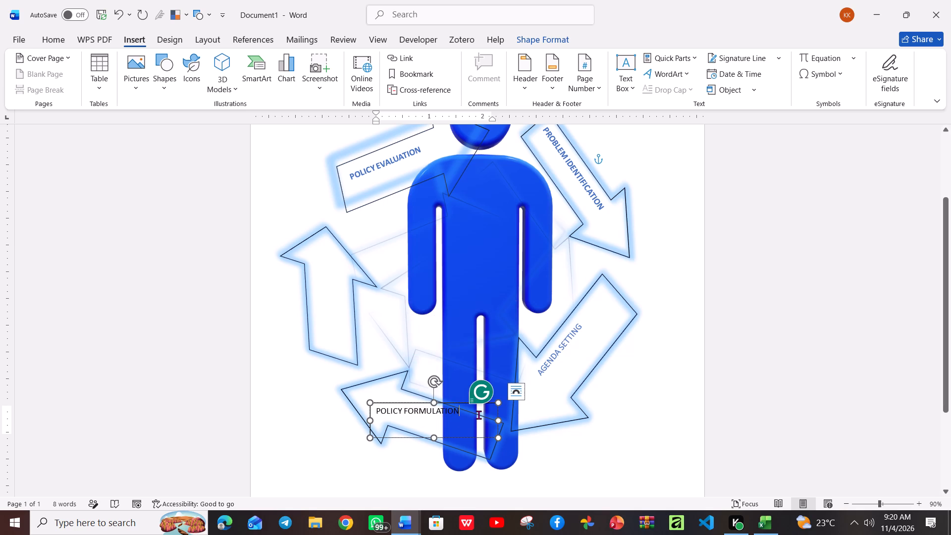
Make the POLICY FORMULATION label bold and the same blue as the other arrow labels, and deselect its text box.
drag(473, 415, 374, 416)
click(382, 391)
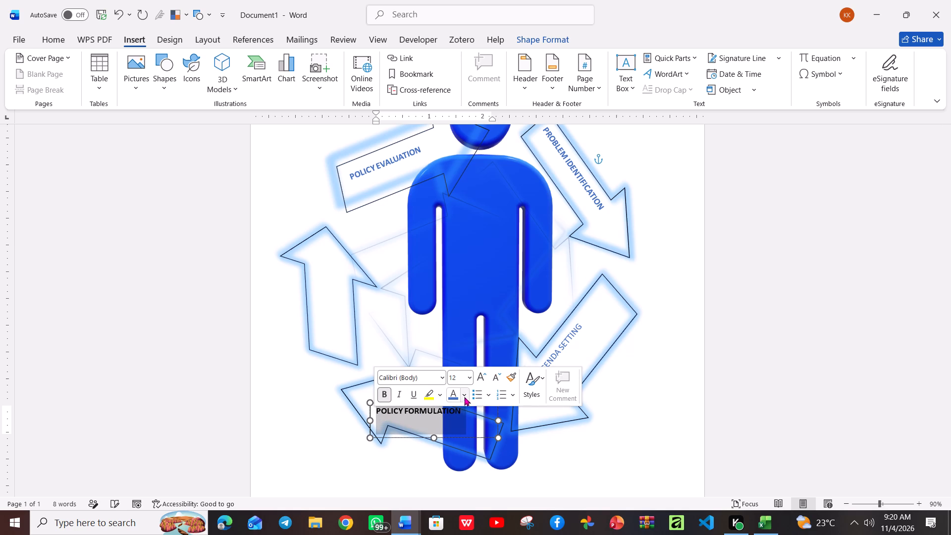
click(452, 395)
click(533, 483)
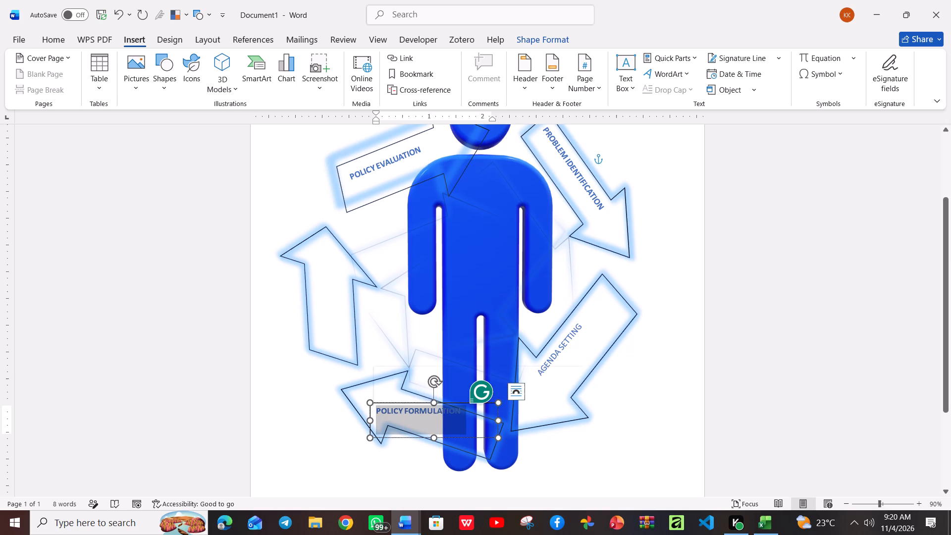
Remove the outline from the POLICY FORMULATION text box in the bottom arrow and deselect it.
click(375, 418)
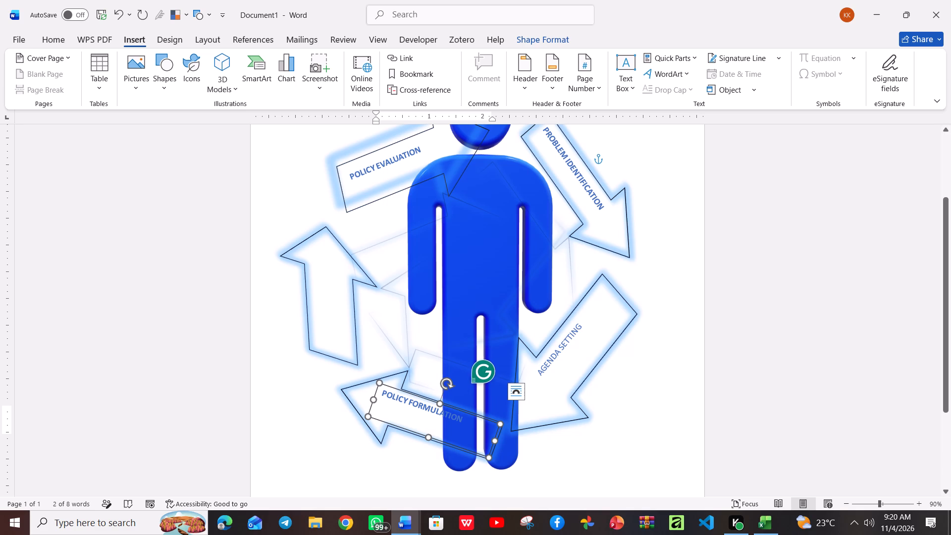
right_click(375, 418)
click(441, 441)
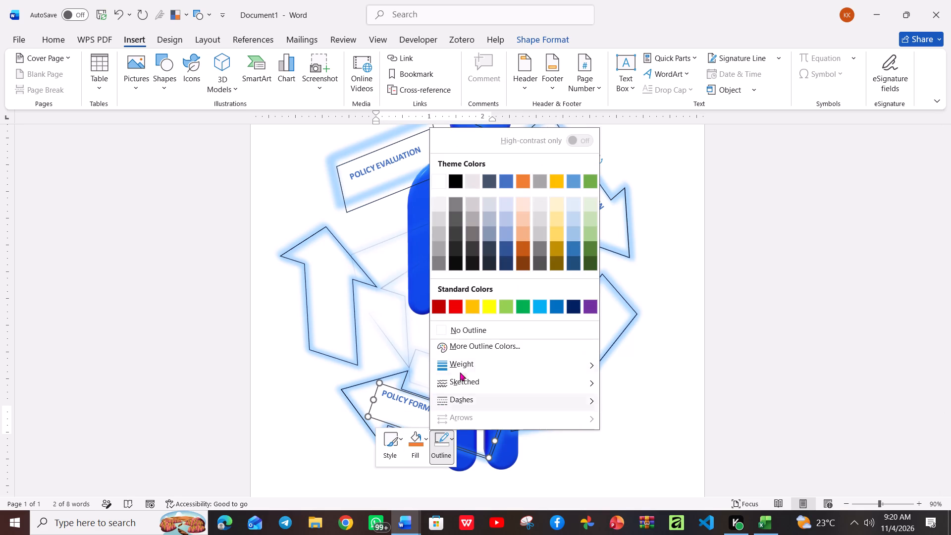
click(473, 331)
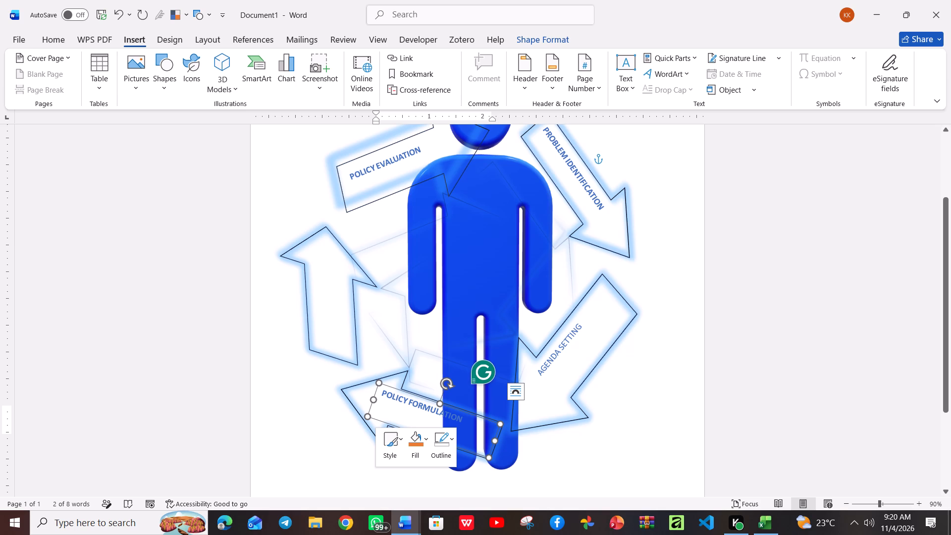
click(333, 326)
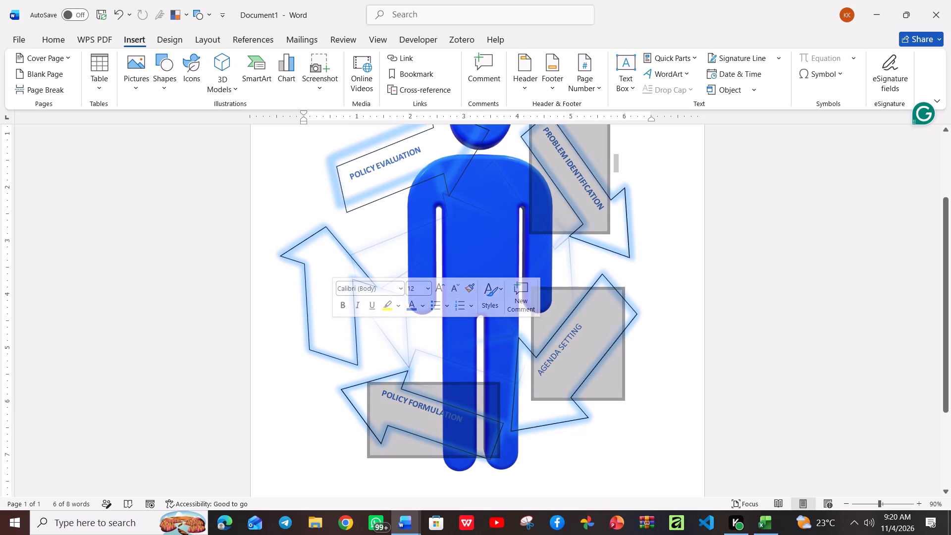
Reposition the POLICY EVALUATION text box slightly lower and further right within the upper-left arrow.
click(550, 426)
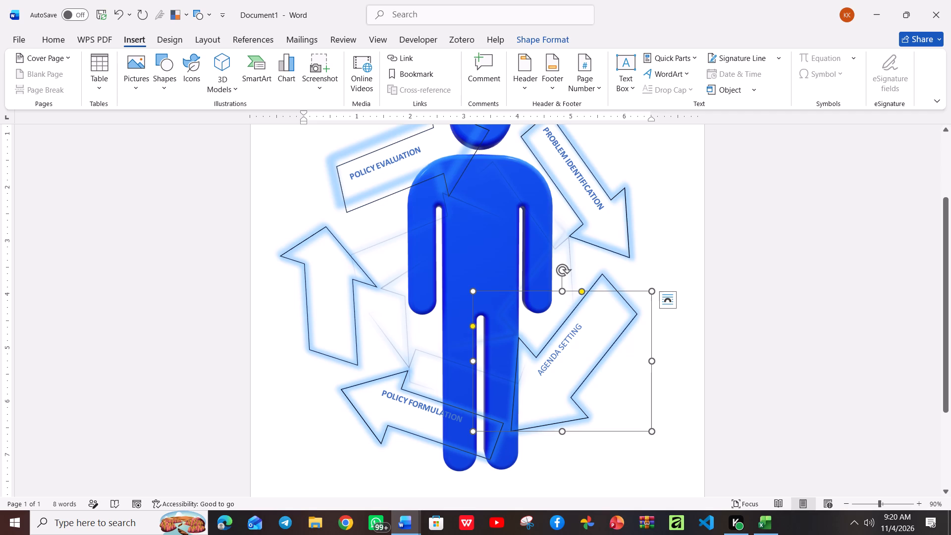
scroll(588, 330, up, 2)
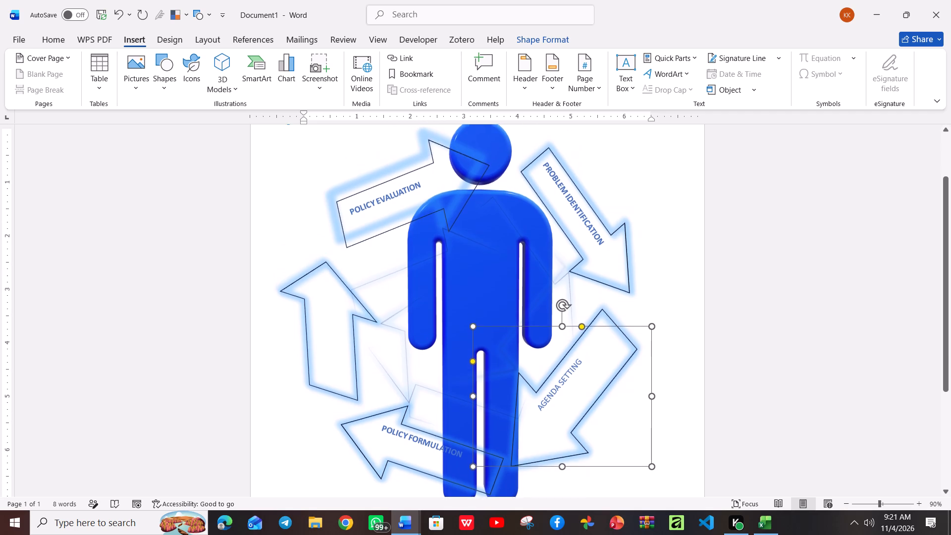
scroll(588, 330, up, 1)
click(425, 256)
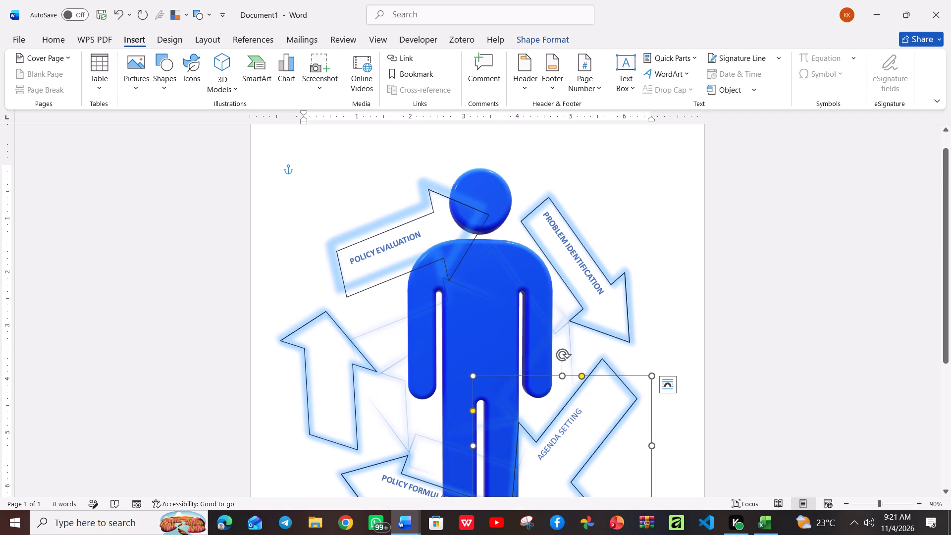
click(425, 256)
click(389, 257)
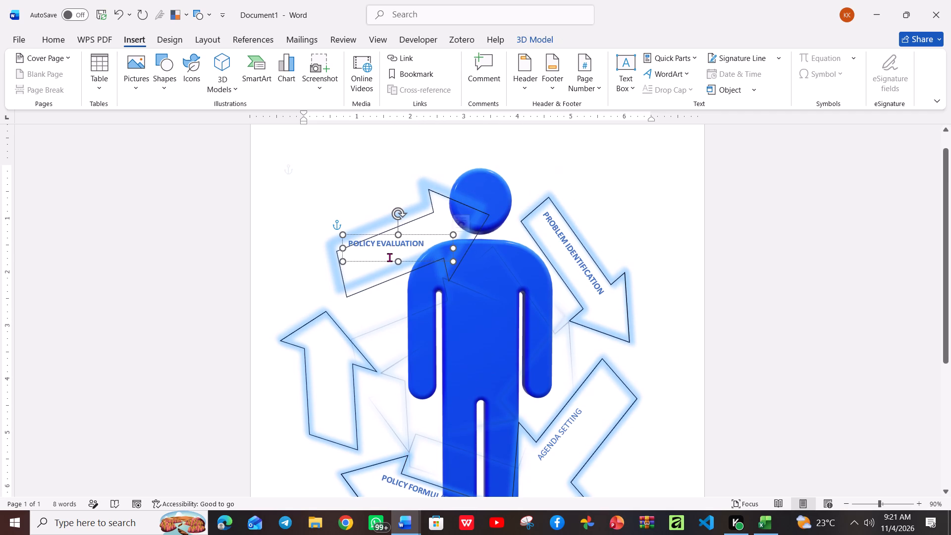
click(413, 222)
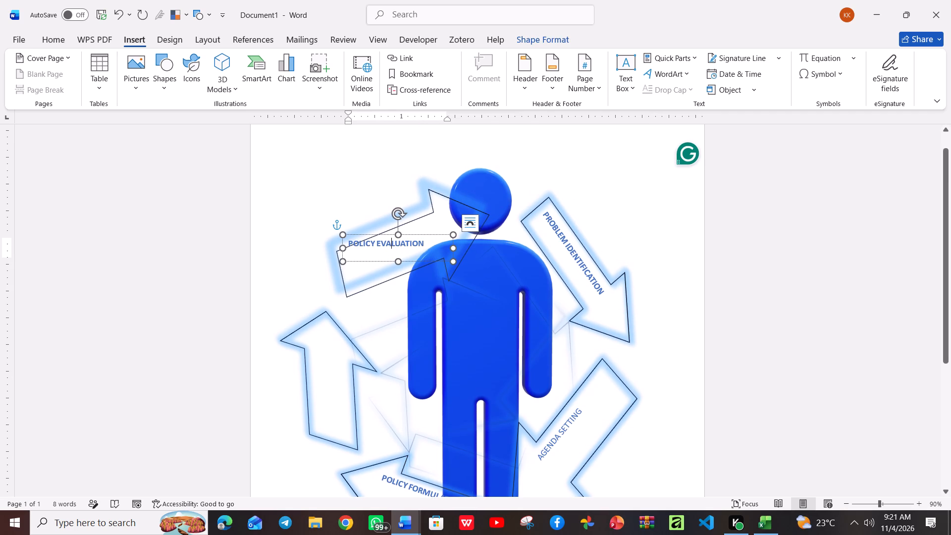
drag(413, 222, 403, 220)
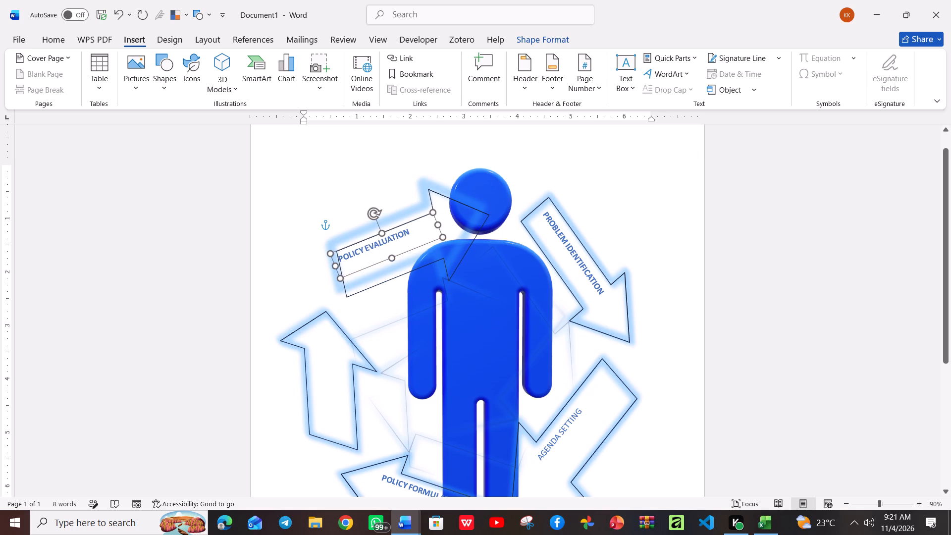
drag(403, 220, 421, 227)
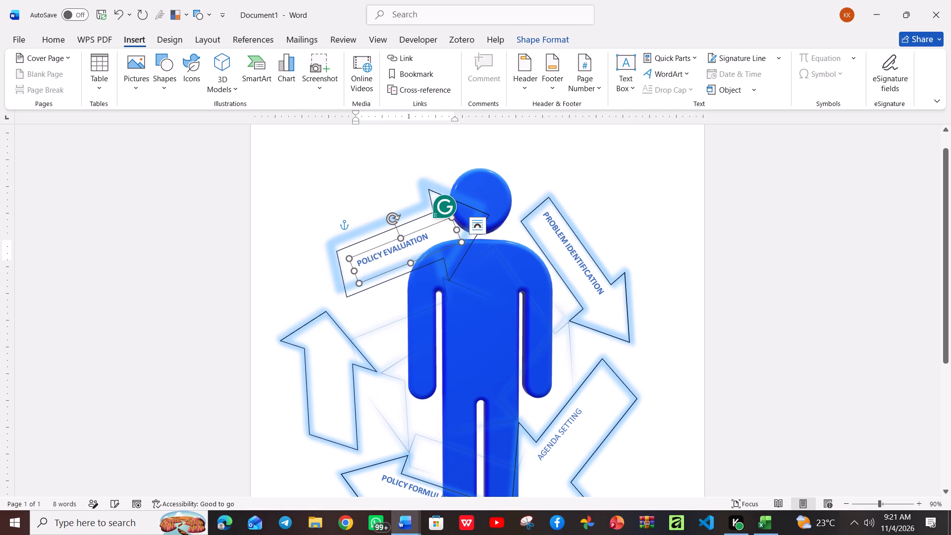
Move the arrow behind the POLICY EVALUATION label slightly left and up, away from the 3D figure.
click(348, 247)
drag(348, 247, 336, 245)
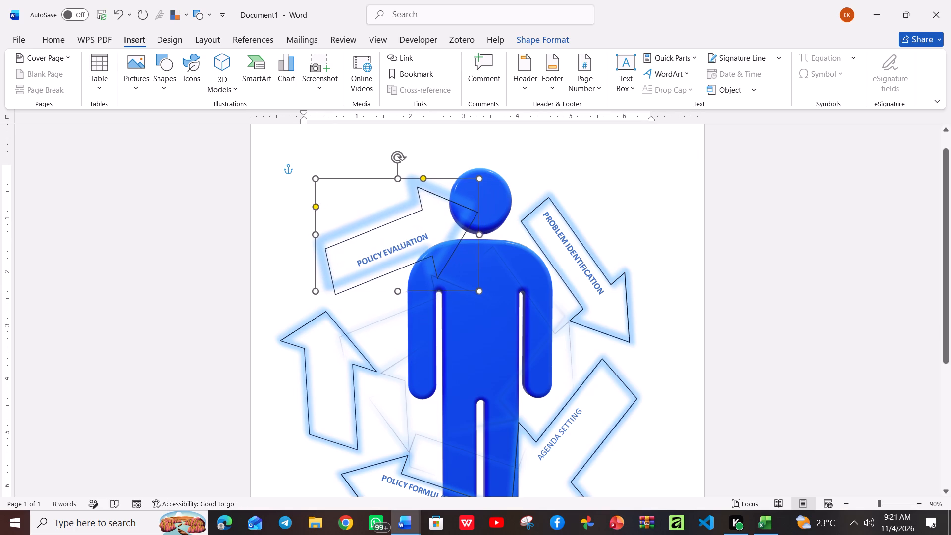
drag(336, 245, 323, 237)
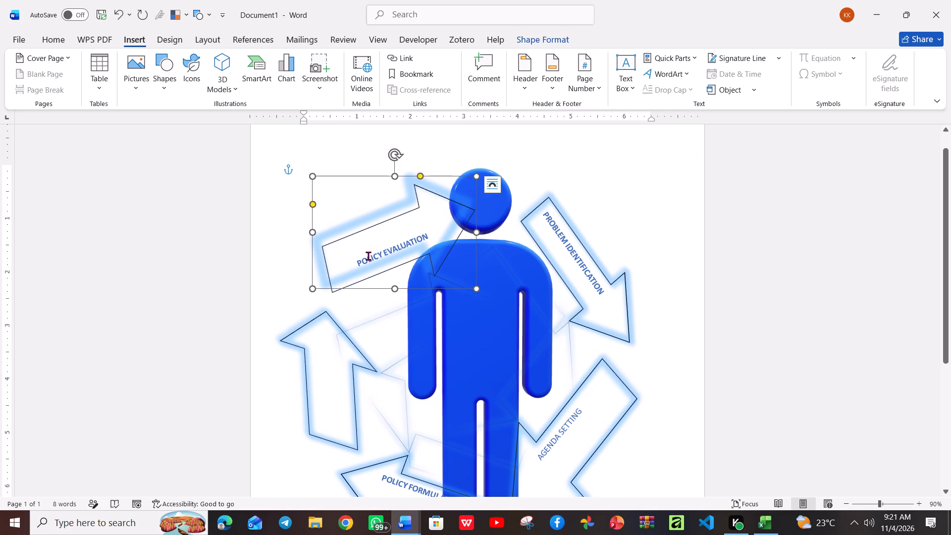
Set the text wrapping of the POLICY EVALUATION text box to In Front of Text.
click(368, 256)
drag(368, 256, 350, 256)
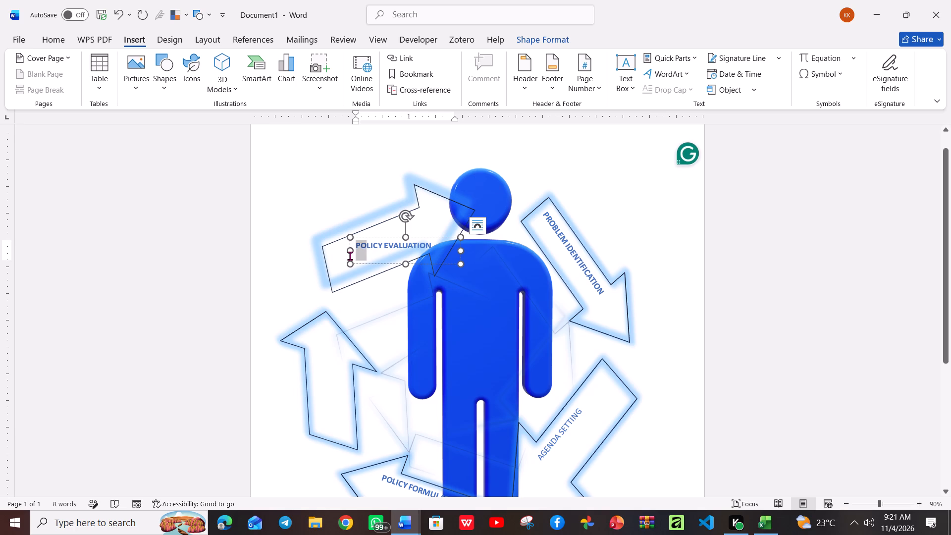
drag(350, 256, 405, 242)
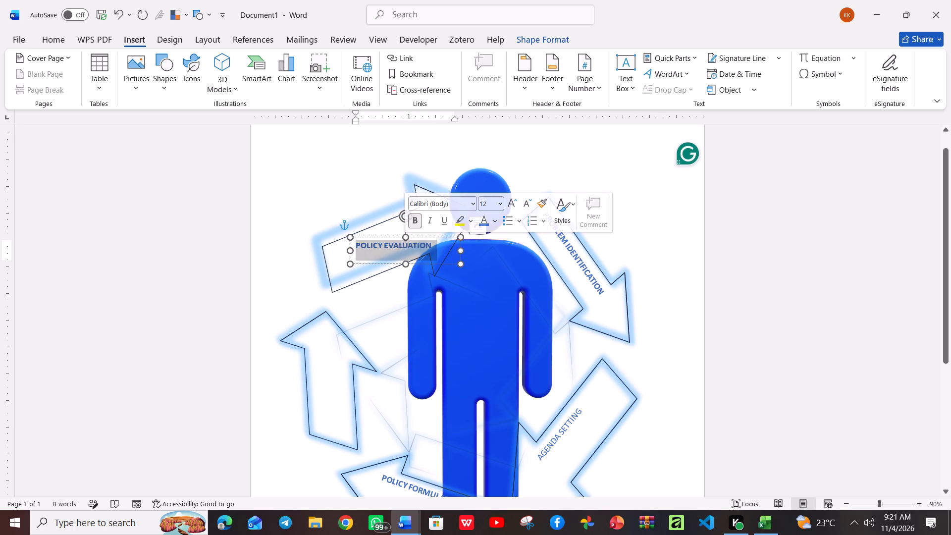
click(472, 248)
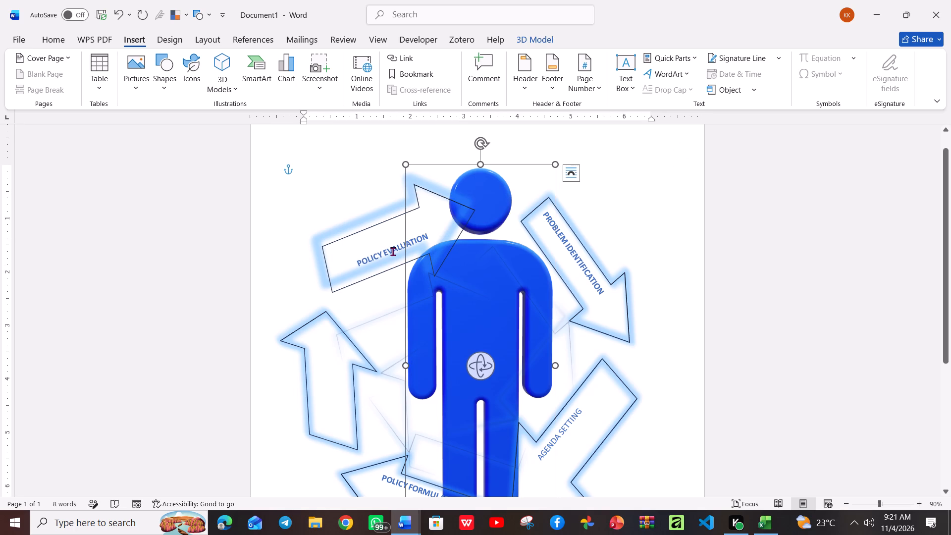
click(393, 251)
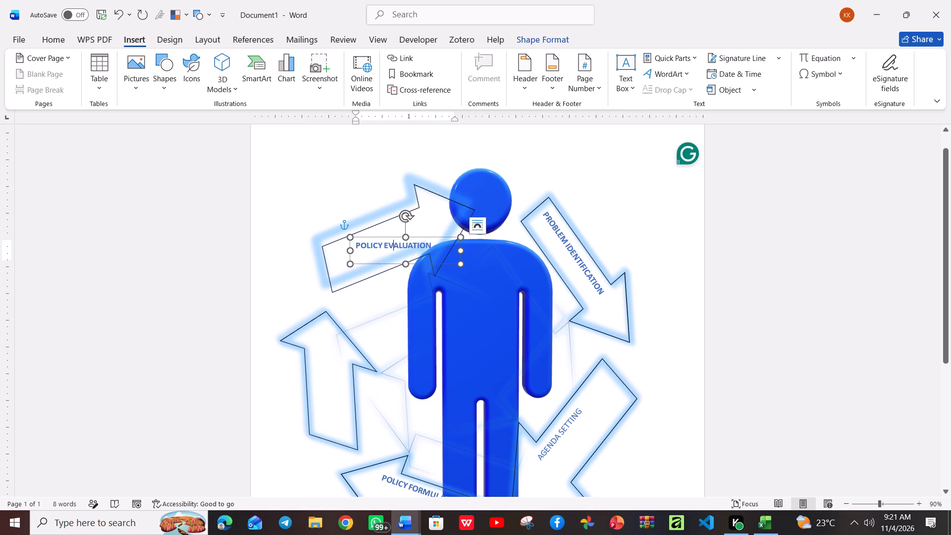
click(473, 227)
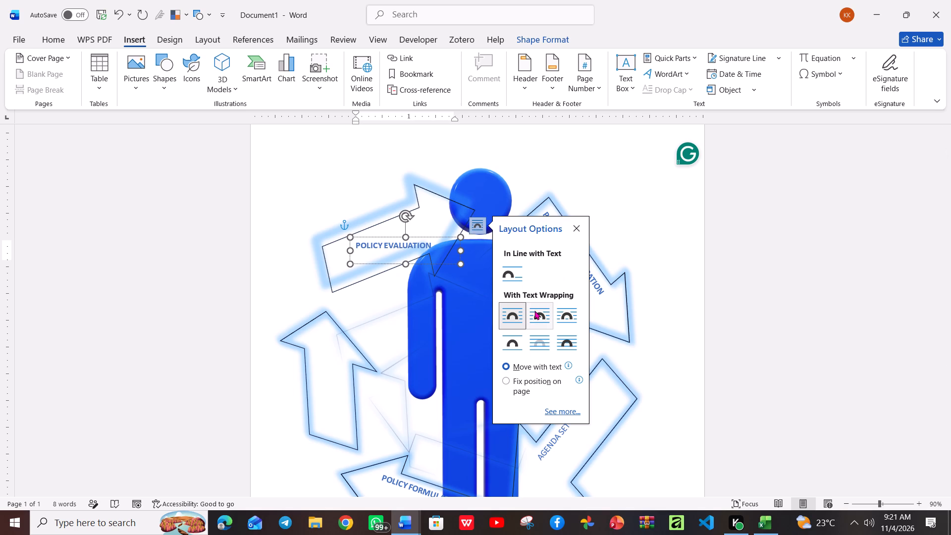
click(567, 341)
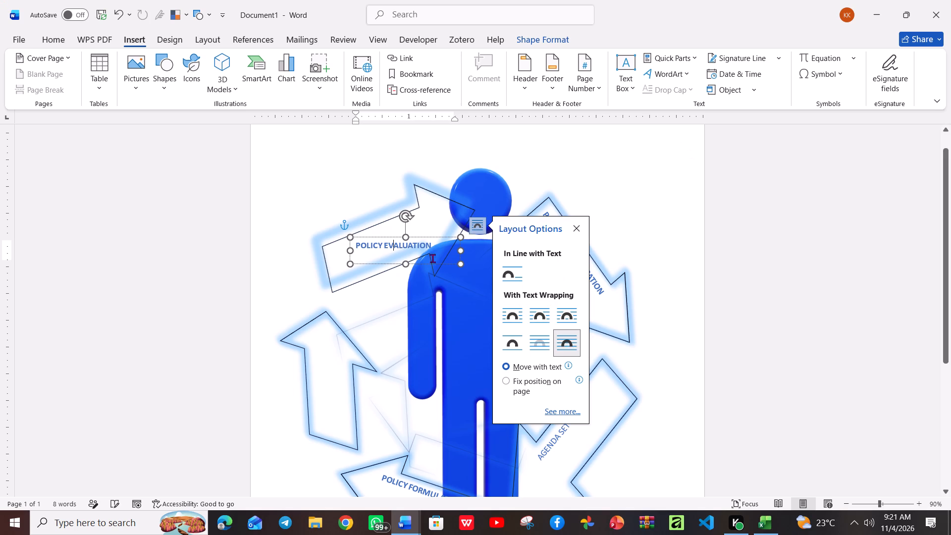
Adjust the upper, lower and left edges of the POLICY EVALUATION text box so the label sits within the moved arrow.
drag(414, 247, 408, 246)
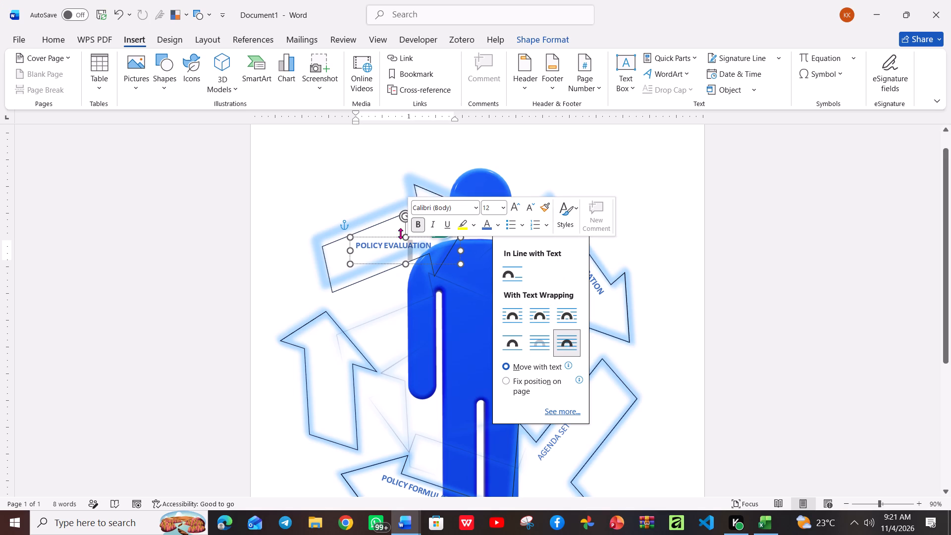
drag(406, 236, 396, 235)
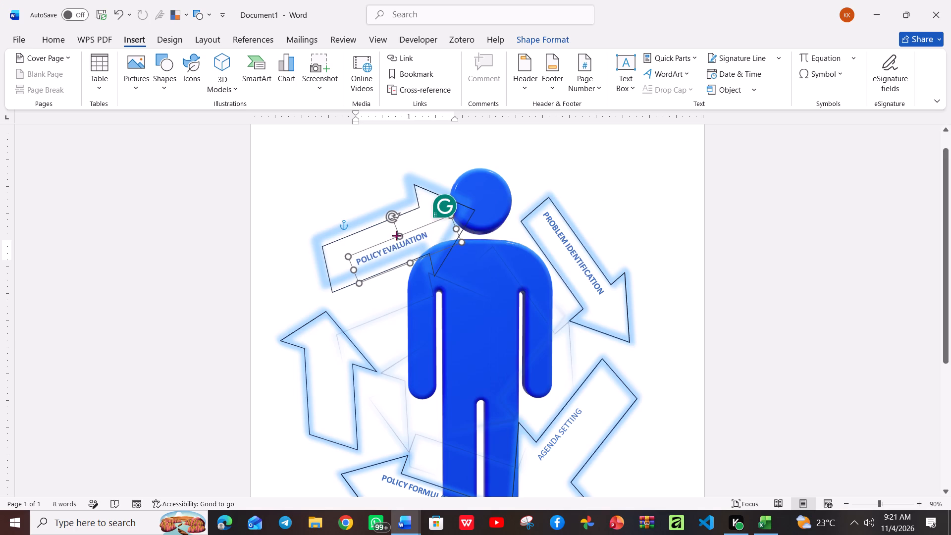
drag(396, 235, 387, 234)
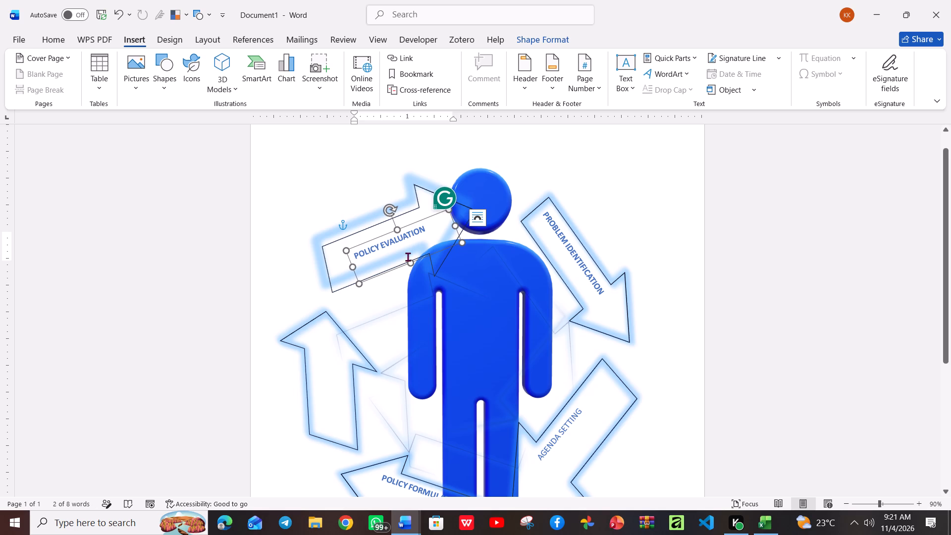
drag(411, 261, 396, 247)
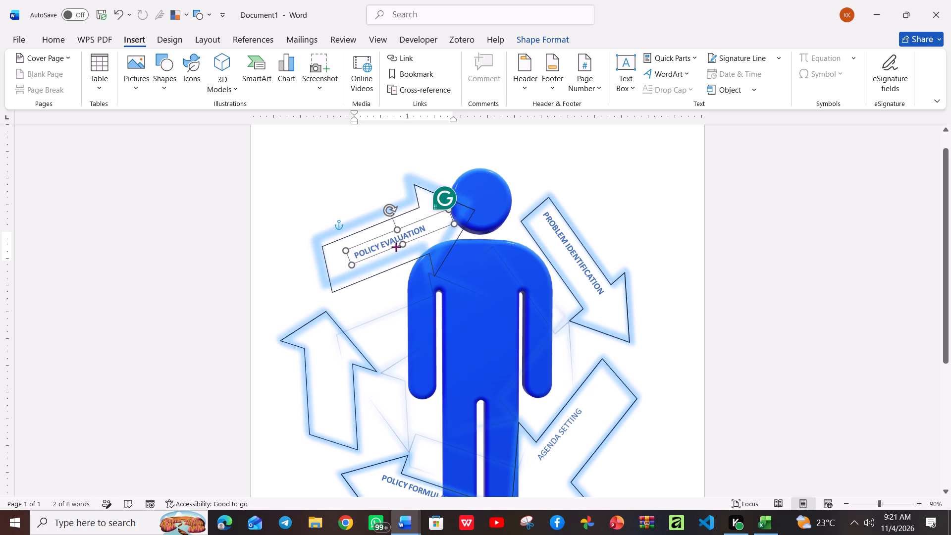
drag(396, 247, 401, 251)
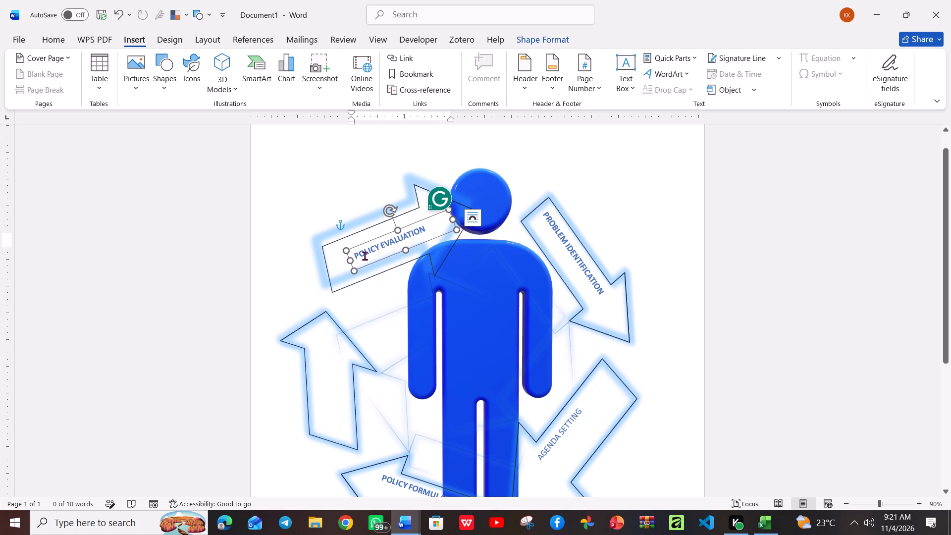
drag(351, 259, 338, 261)
Set the text wrapping of the arrow behind the PROBLEM IDENTIFICATION label to In Front of Text.
click(581, 254)
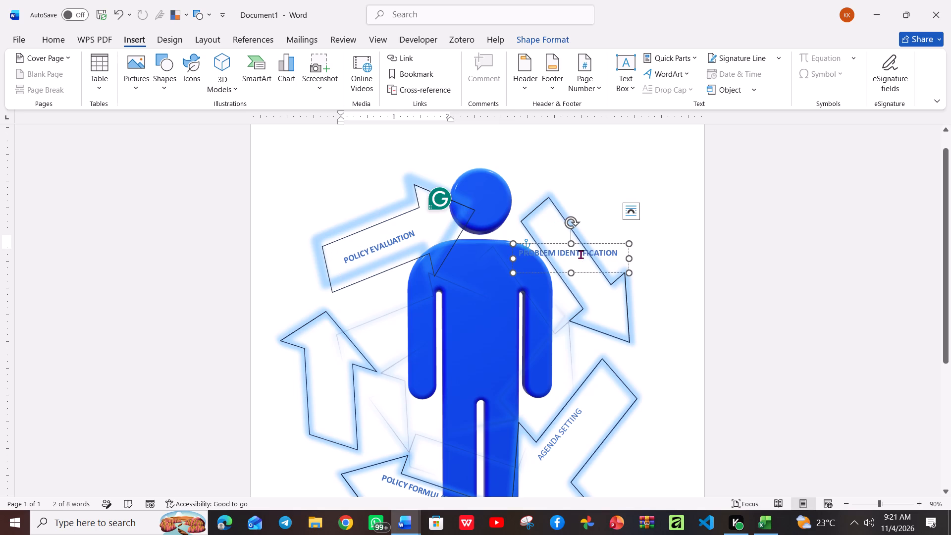
click(613, 297)
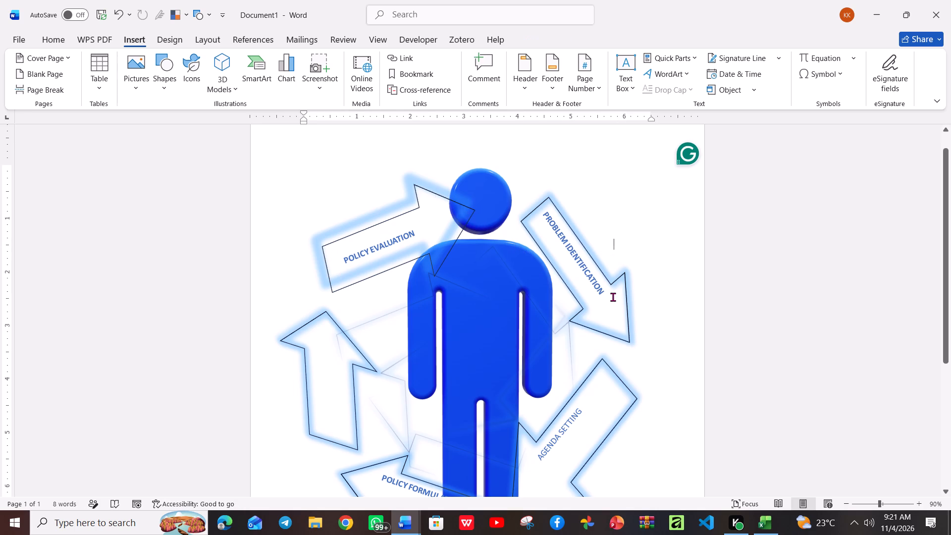
click(626, 308)
click(626, 308)
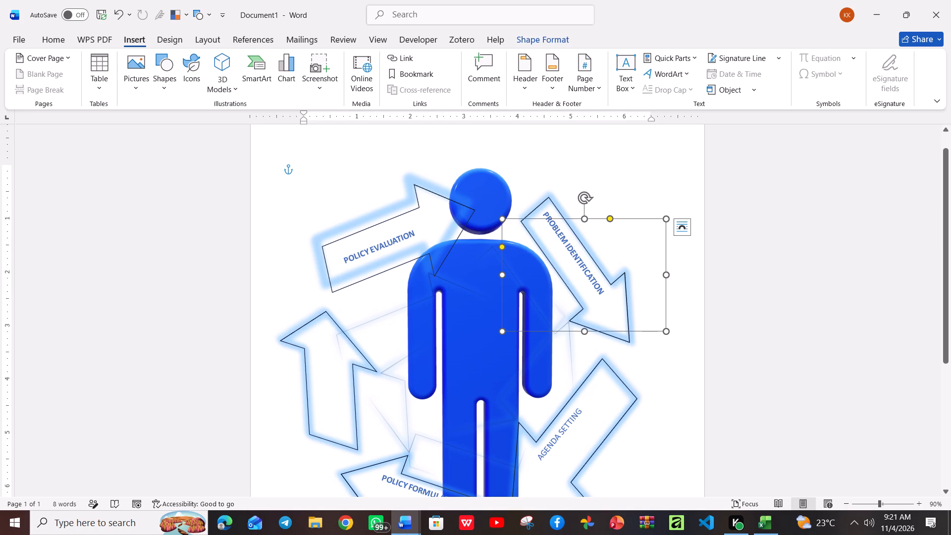
click(626, 308)
drag(626, 308, 636, 288)
click(683, 221)
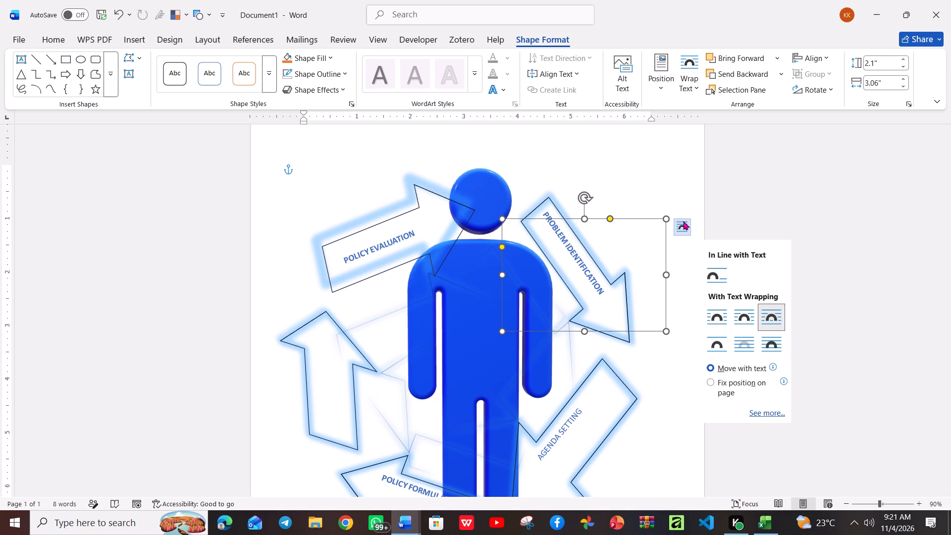
click(772, 347)
Move the PROBLEM IDENTIFICATION arrow slightly up and right, away from the 3D figure.
drag(612, 261, 633, 249)
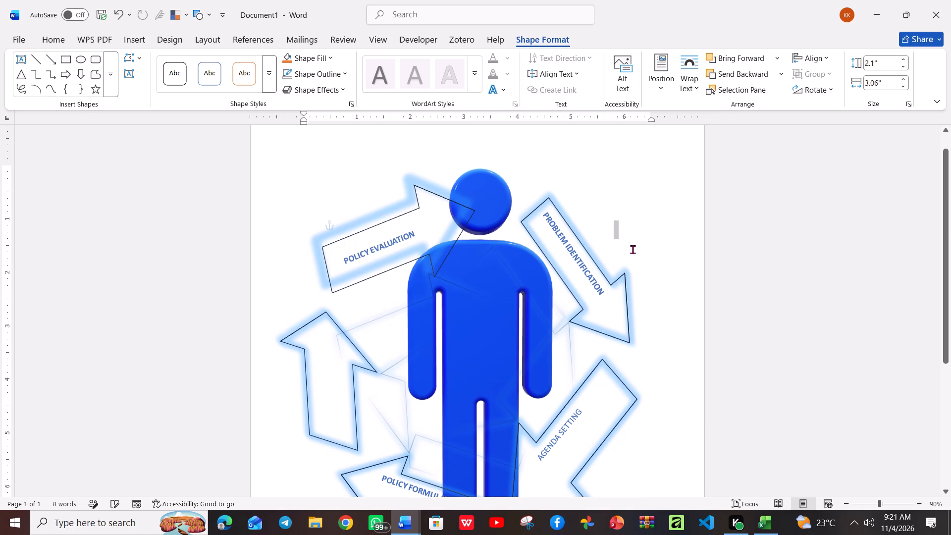
drag(633, 249, 638, 280)
click(638, 280)
click(623, 300)
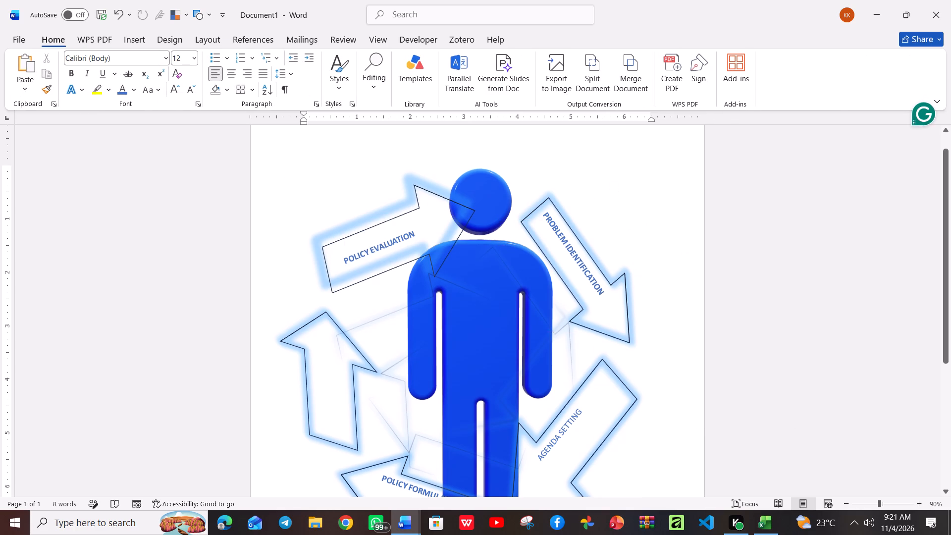
drag(627, 318, 638, 299)
Duplicate the upper-right arrow by copying it and pasting the copy into the document.
key(ctrl+c)
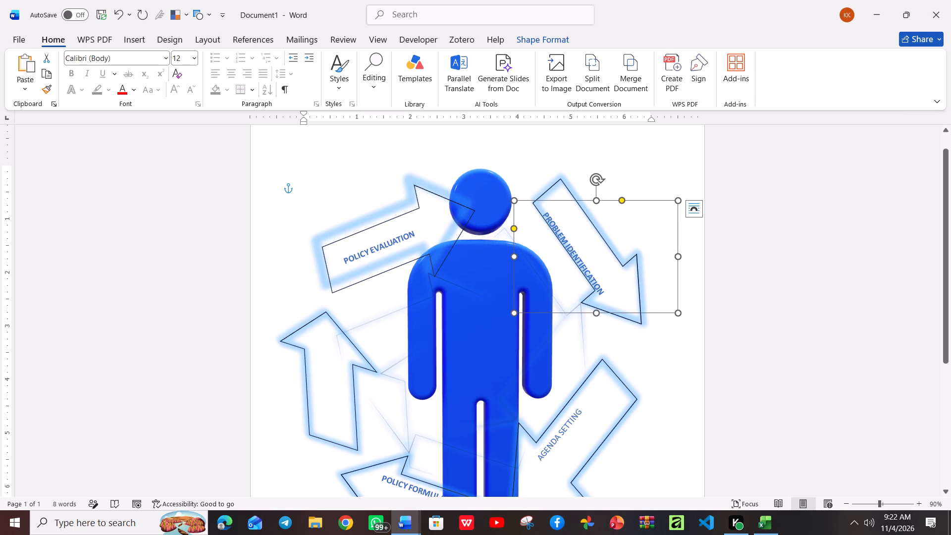
click(651, 346)
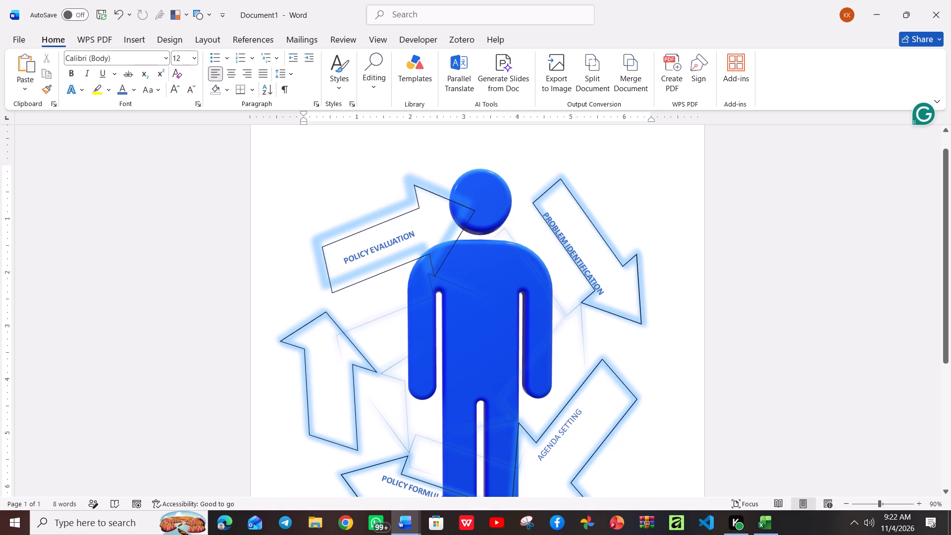
key(ctrl+v)
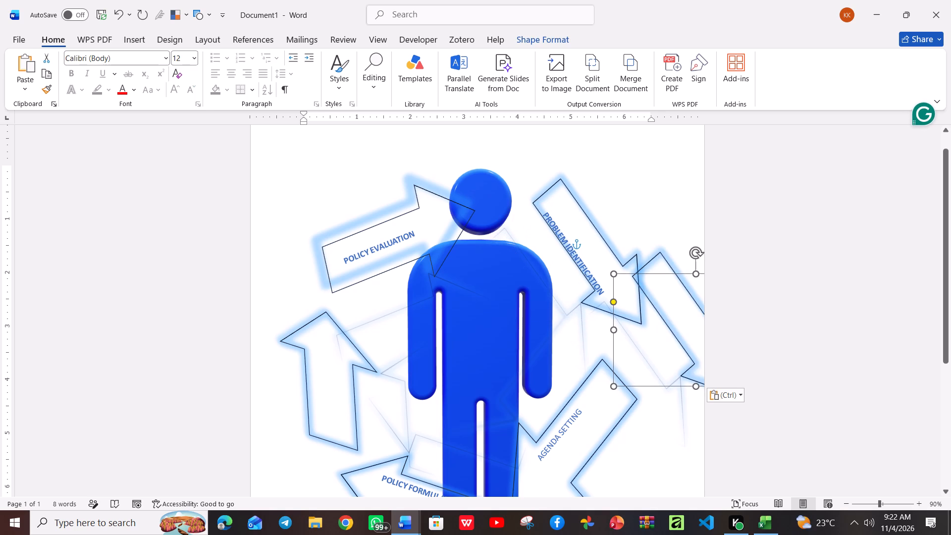
Adjust the upper and lower long edges of the PROBLEM IDENTIFICATION text box so the label sits within the moved arrow.
click(585, 257)
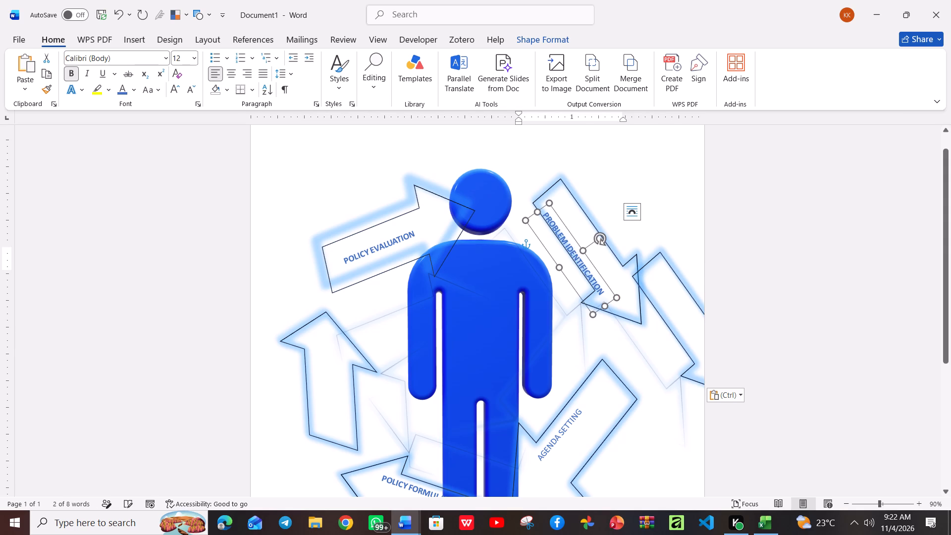
drag(581, 249, 591, 238)
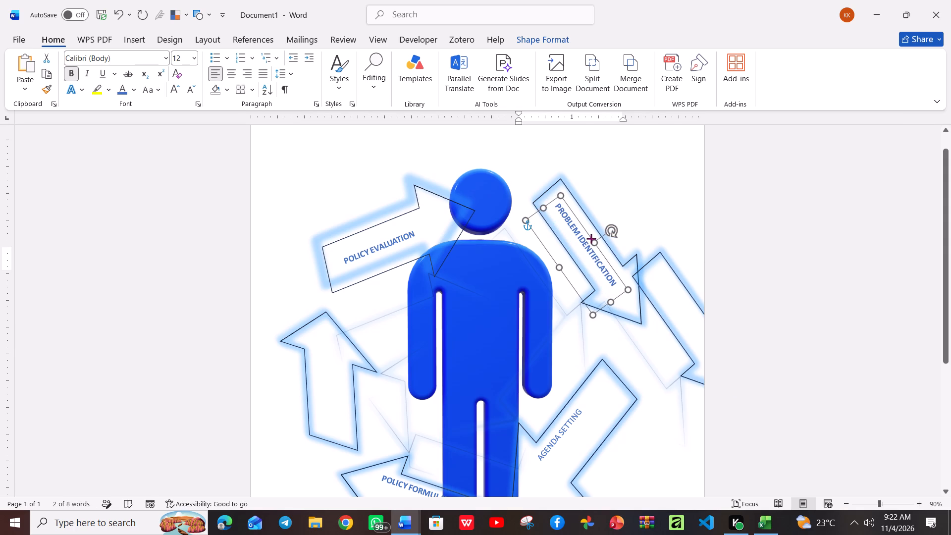
drag(562, 267, 572, 258)
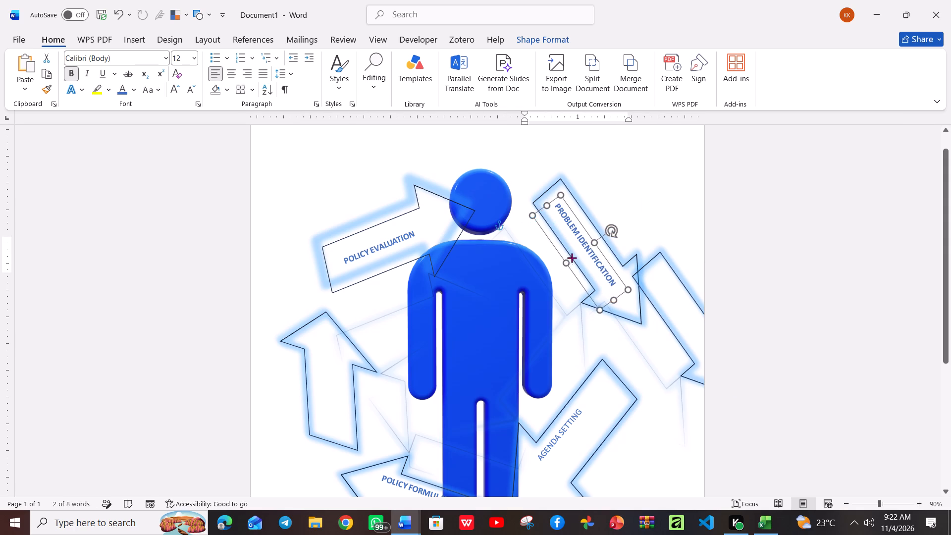
drag(572, 258, 574, 254)
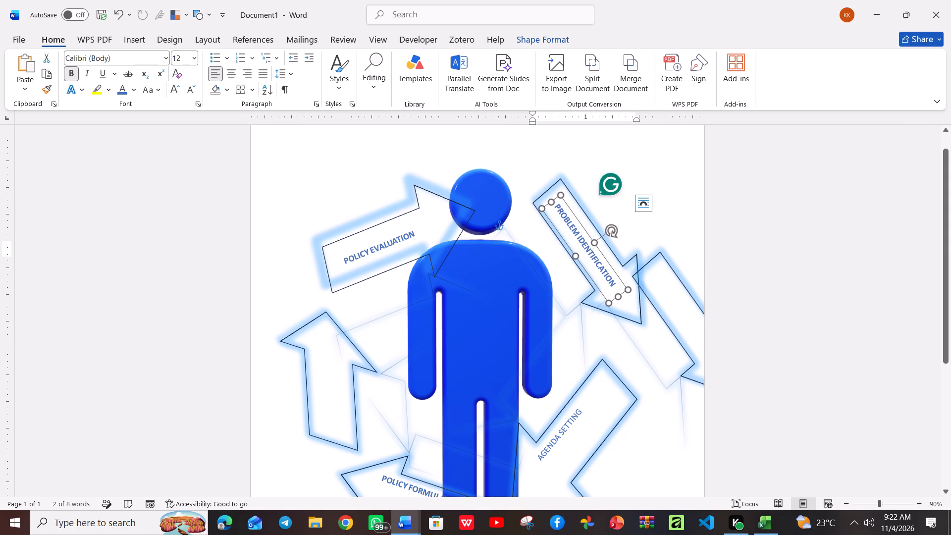
Move the arrow behind the AGENDA SETTING label down and slightly right, beside the 3D figure's lower leg.
click(587, 428)
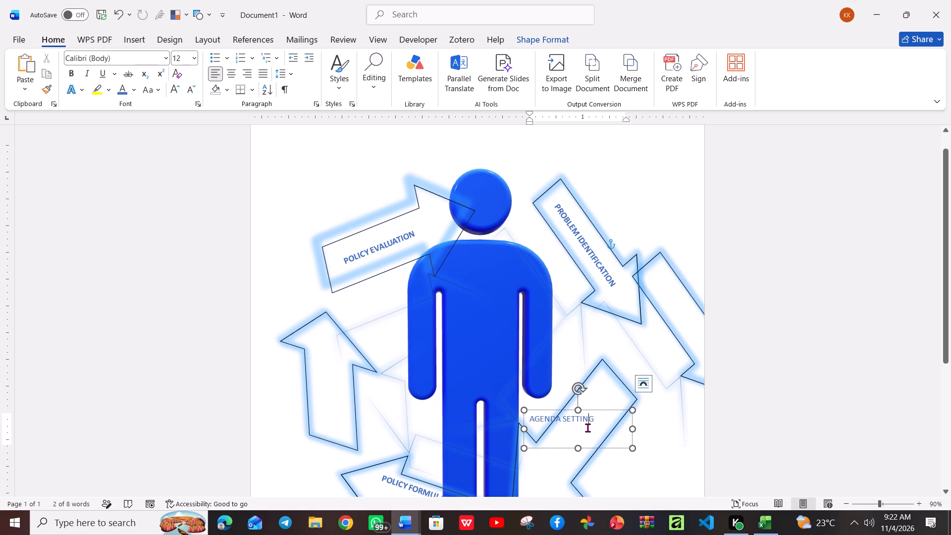
click(571, 474)
scroll(571, 474, down, 2)
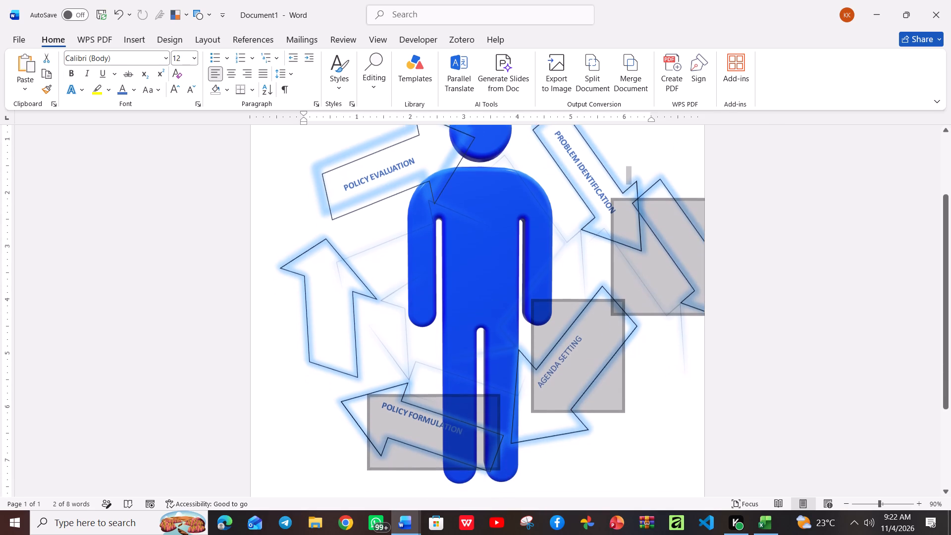
click(553, 422)
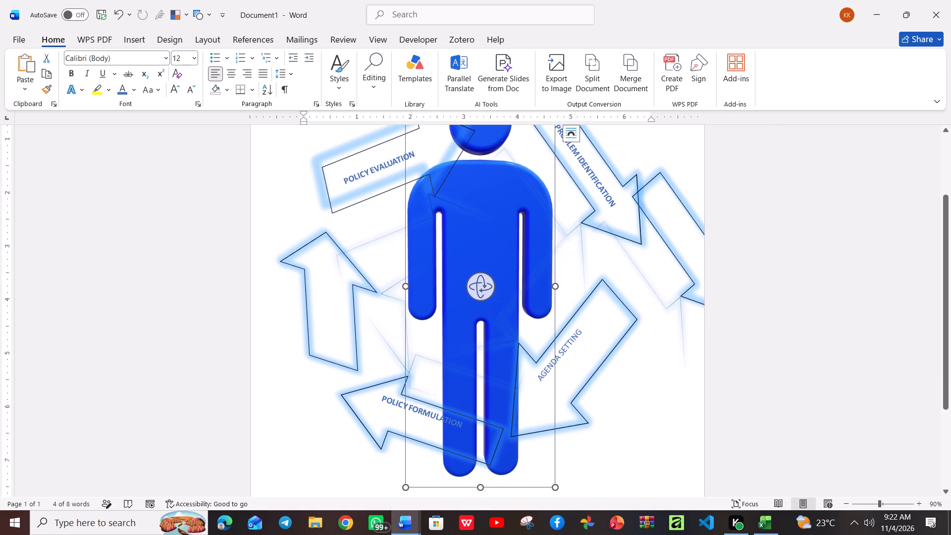
click(574, 423)
click(581, 422)
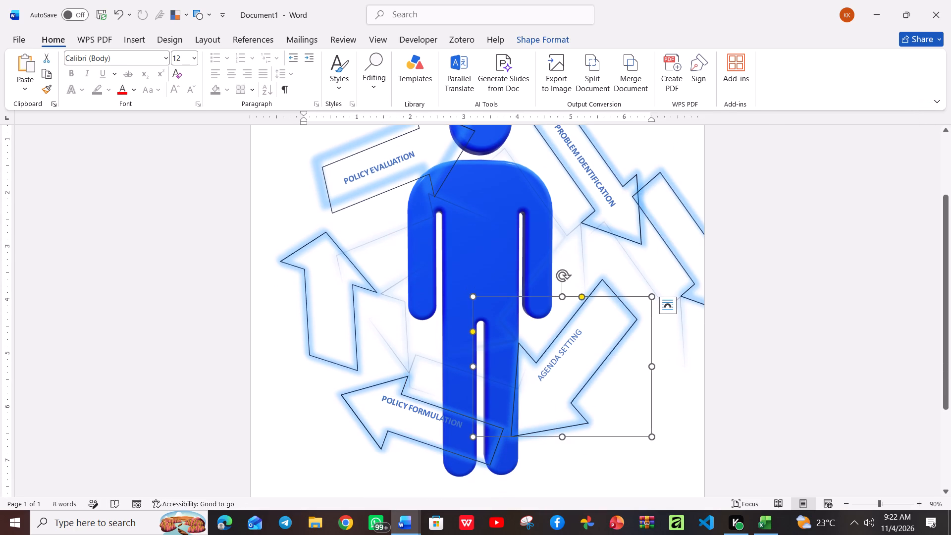
drag(581, 422, 595, 470)
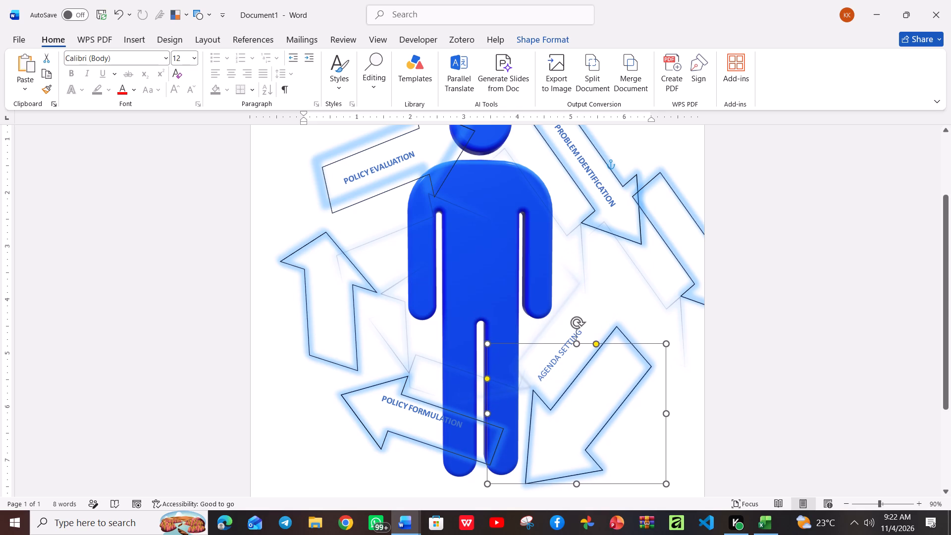
drag(595, 470, 588, 468)
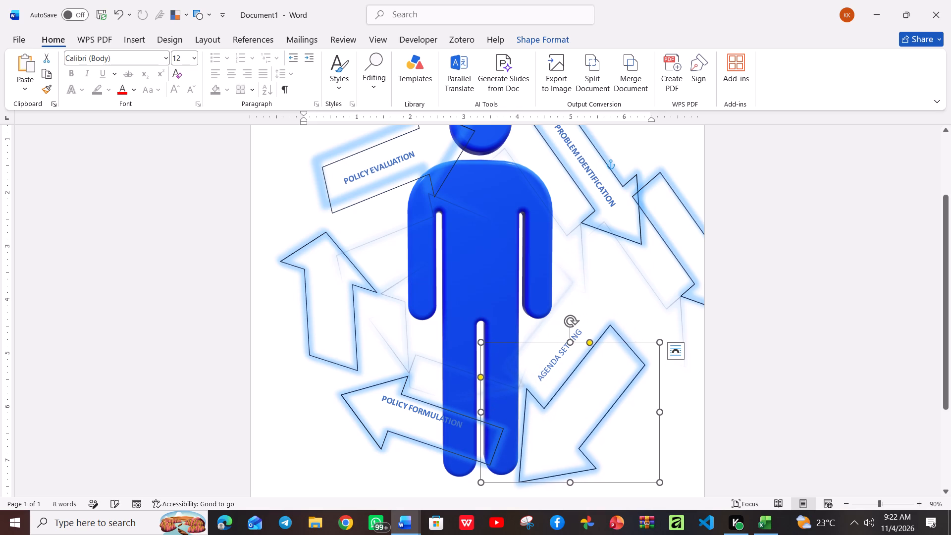
Move the AGENDA SETTING text box up out of its old arrow to beside the 3D figure's arm, below PROBLEM IDENTIFICATION.
click(553, 370)
drag(553, 370, 564, 304)
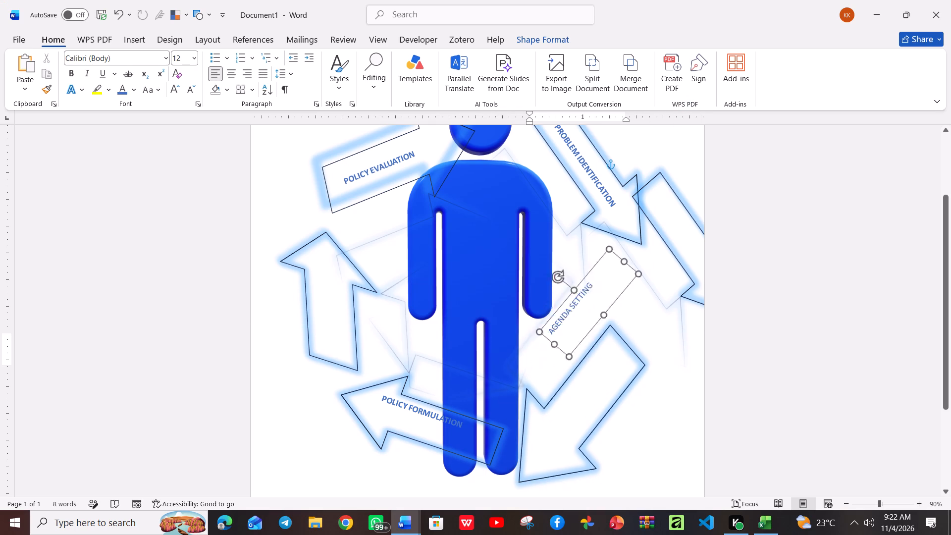
drag(564, 304, 545, 275)
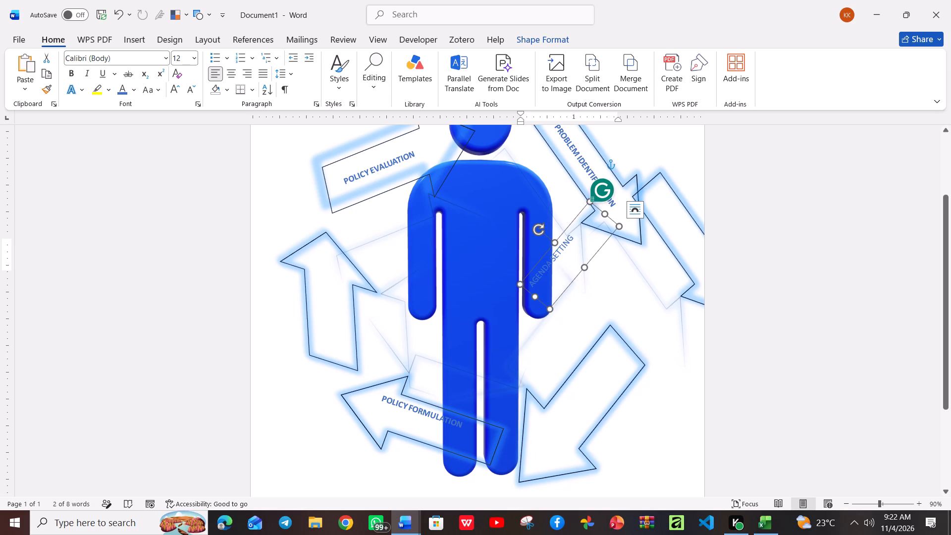
Move the duplicated arrow into the gap between the PROBLEM IDENTIFICATION arrow and the lower-right arrow.
click(678, 278)
click(689, 280)
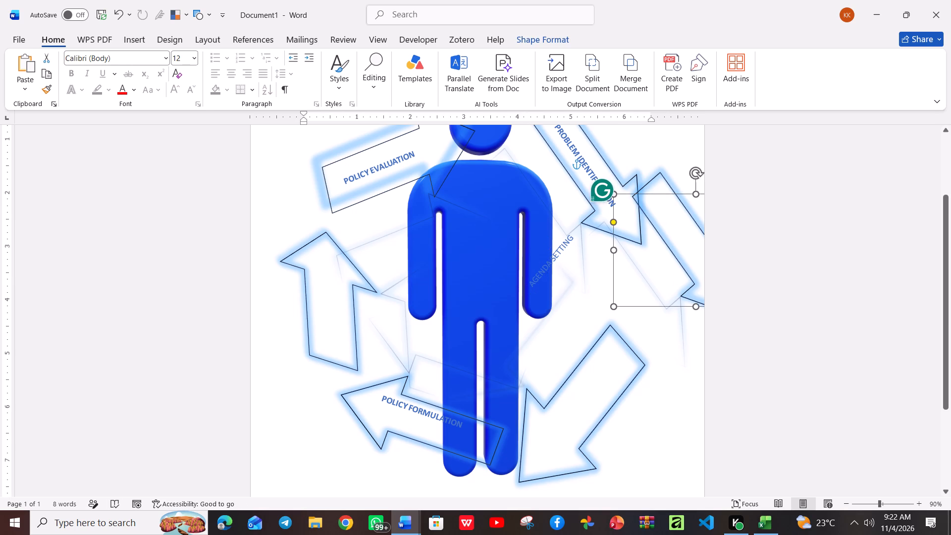
drag(689, 280, 641, 310)
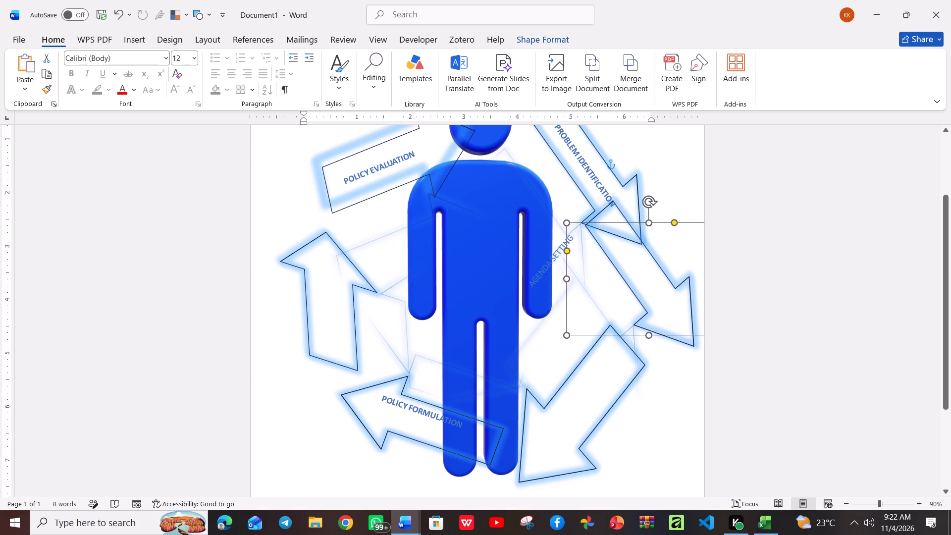
drag(641, 310, 645, 327)
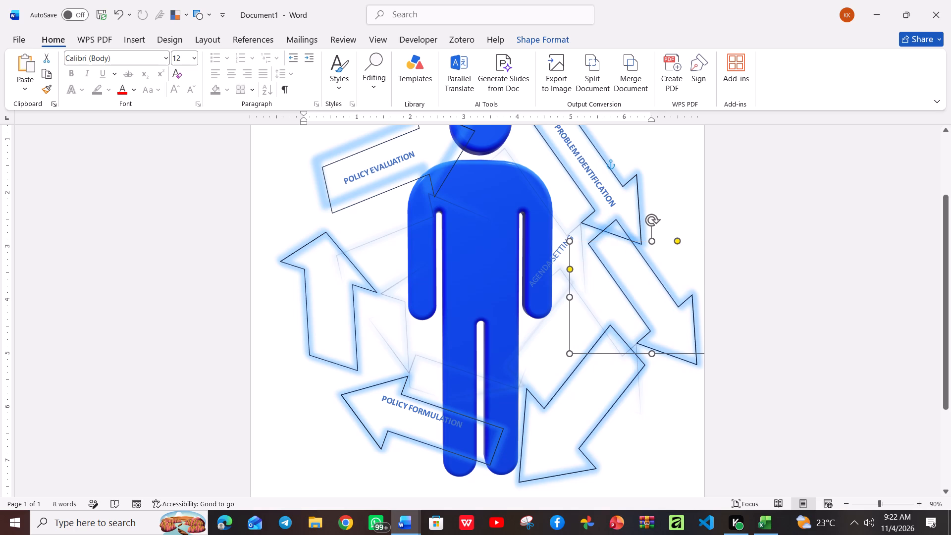
drag(645, 327, 645, 331)
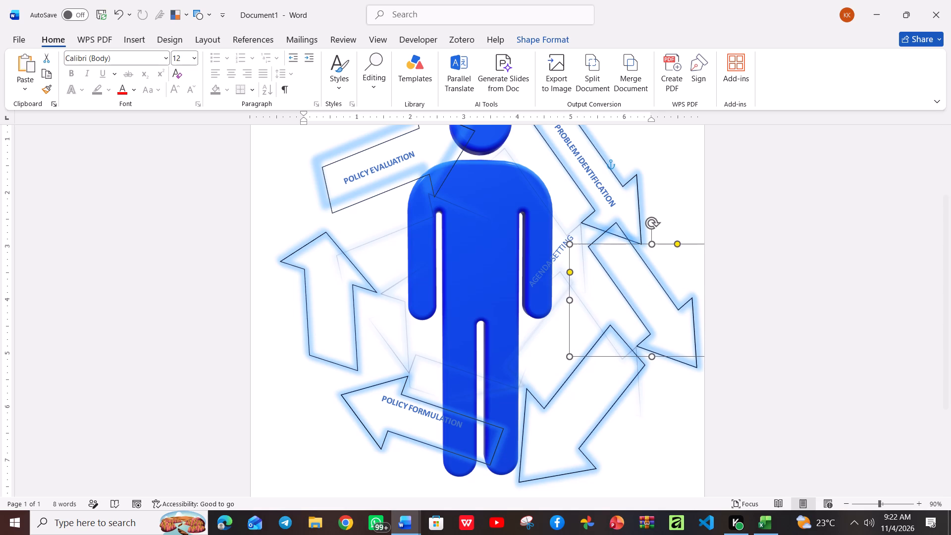
drag(645, 331, 643, 332)
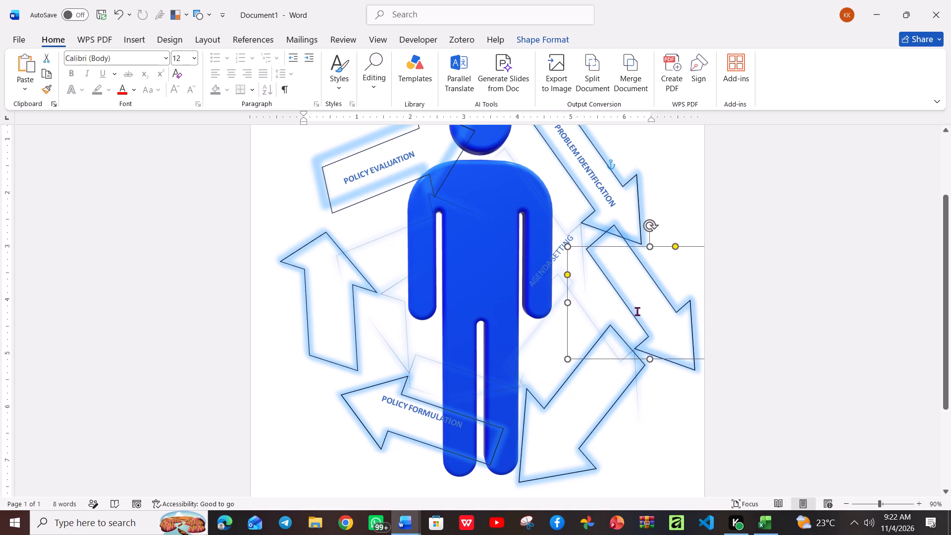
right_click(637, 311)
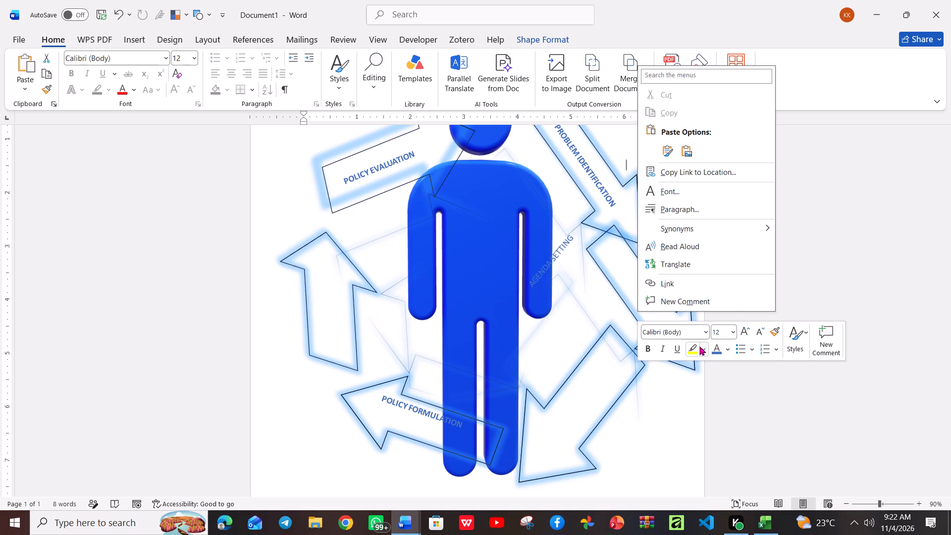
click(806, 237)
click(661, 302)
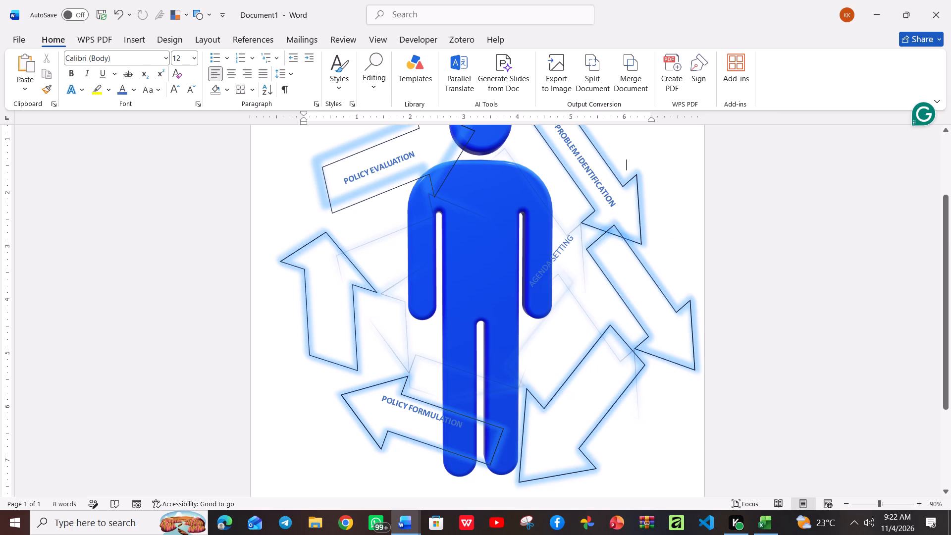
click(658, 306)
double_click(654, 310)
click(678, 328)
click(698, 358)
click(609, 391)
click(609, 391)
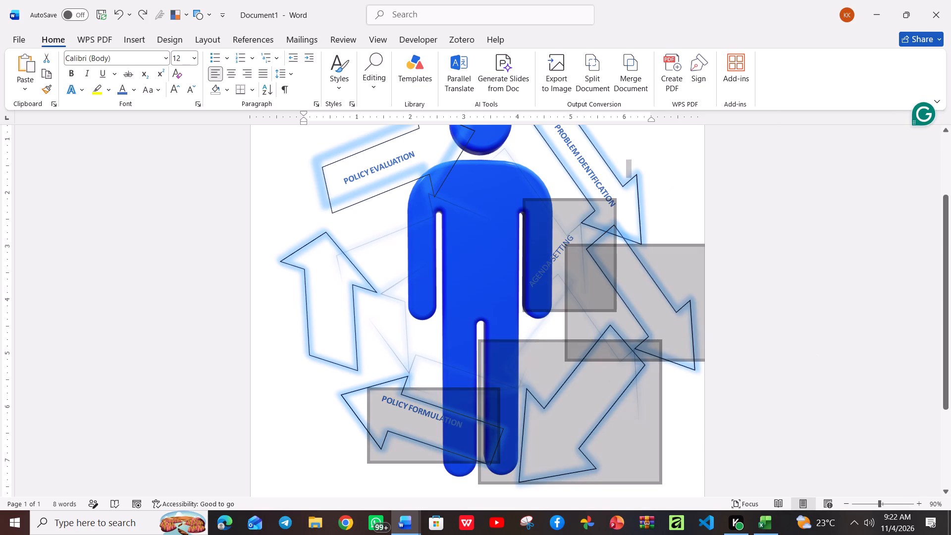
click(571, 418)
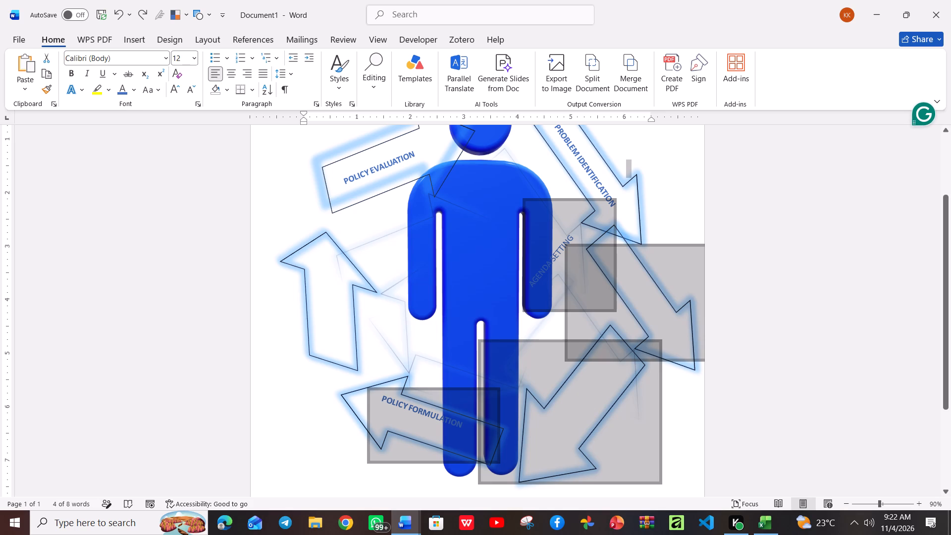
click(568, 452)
Narrow the arrow behind the POLICY FORMULATION label slightly and rotate it a little clockwise.
click(350, 408)
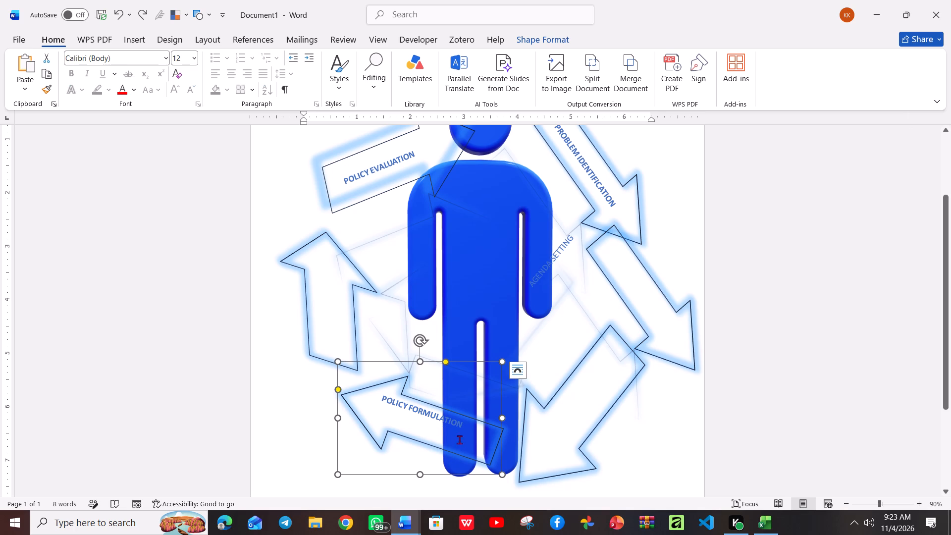
click(500, 471)
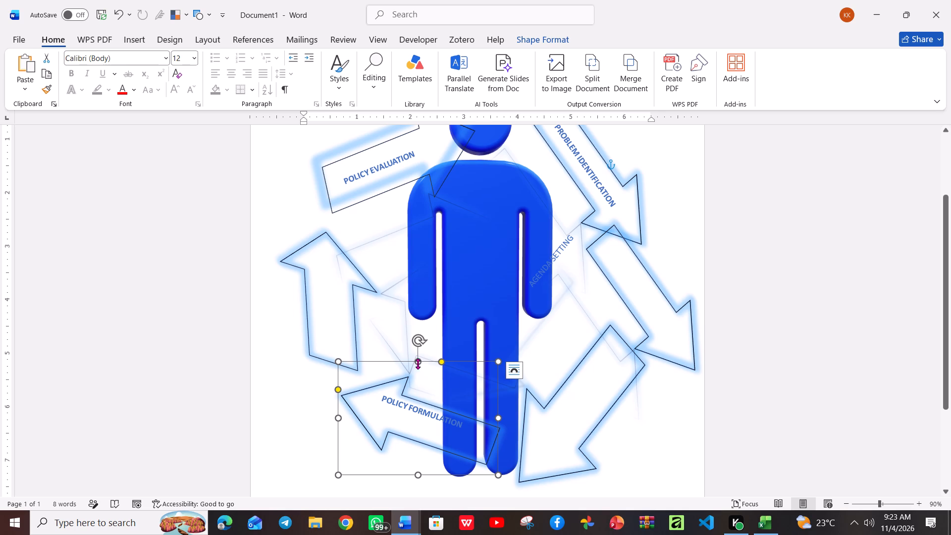
drag(421, 342, 423, 338)
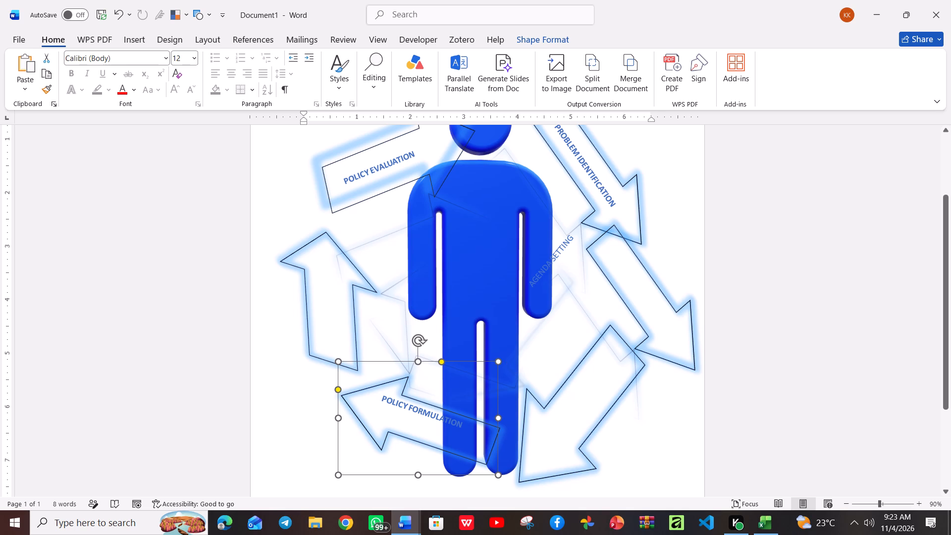
drag(423, 338, 438, 335)
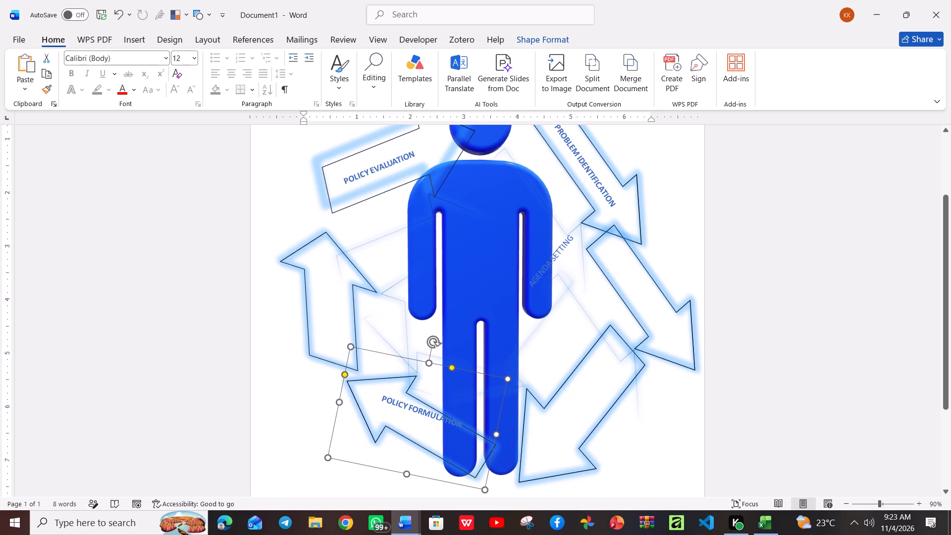
drag(438, 335, 442, 335)
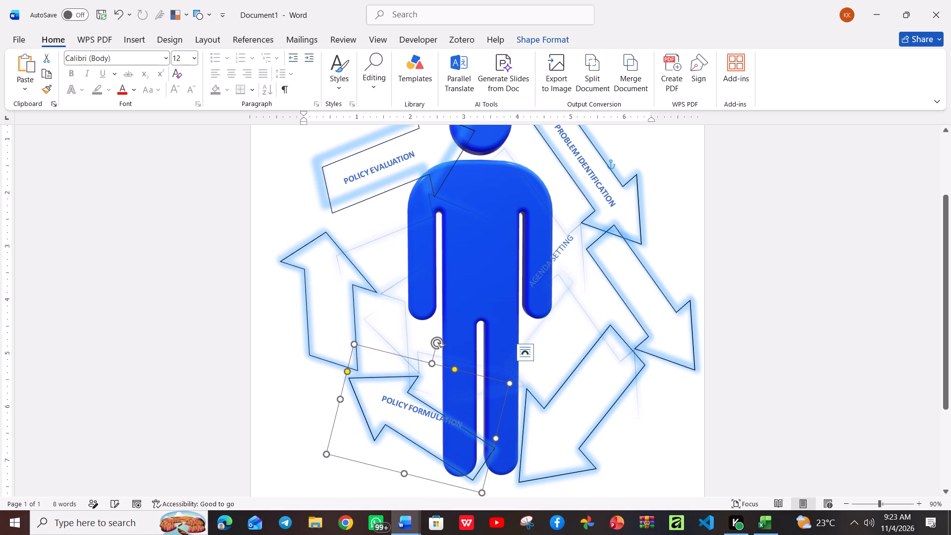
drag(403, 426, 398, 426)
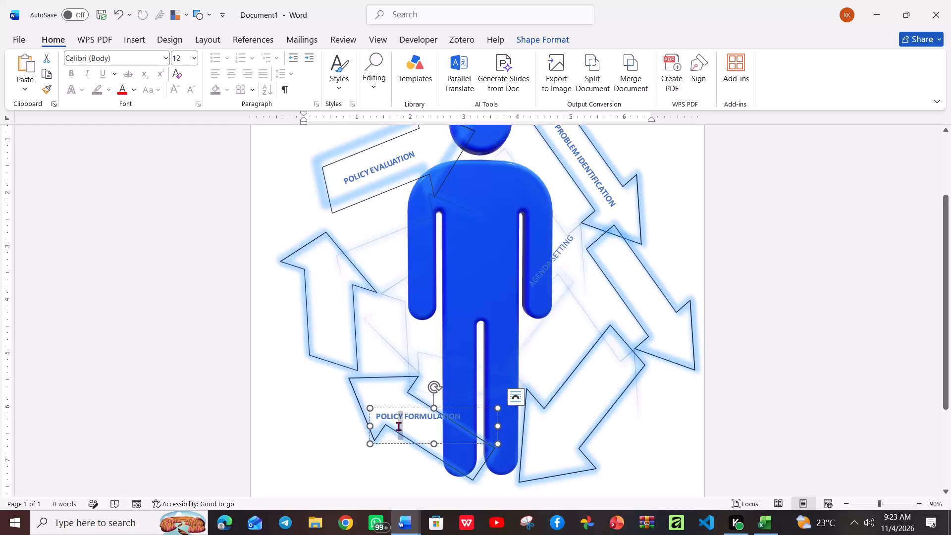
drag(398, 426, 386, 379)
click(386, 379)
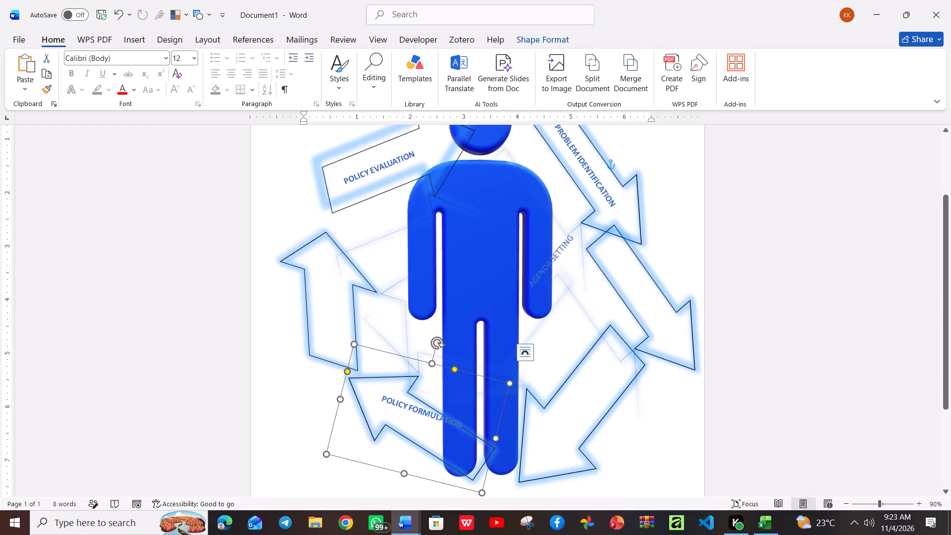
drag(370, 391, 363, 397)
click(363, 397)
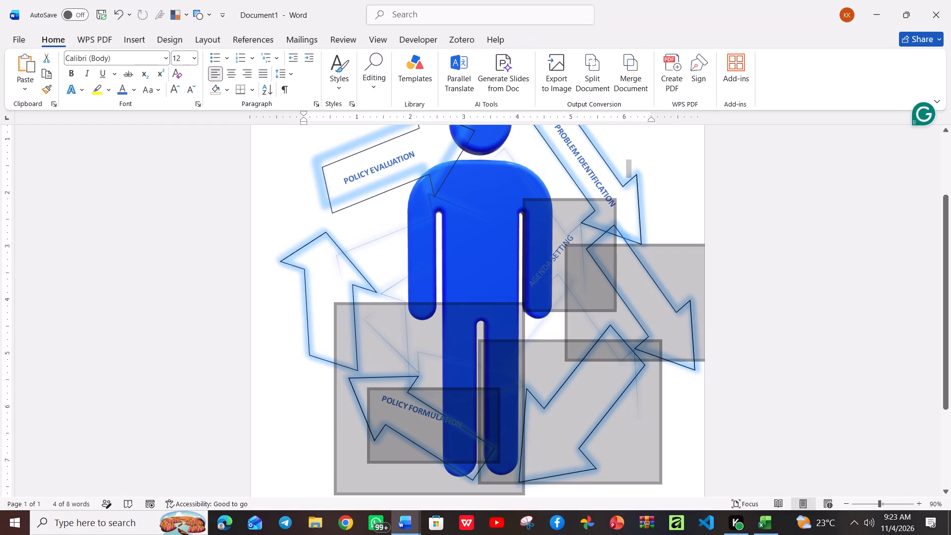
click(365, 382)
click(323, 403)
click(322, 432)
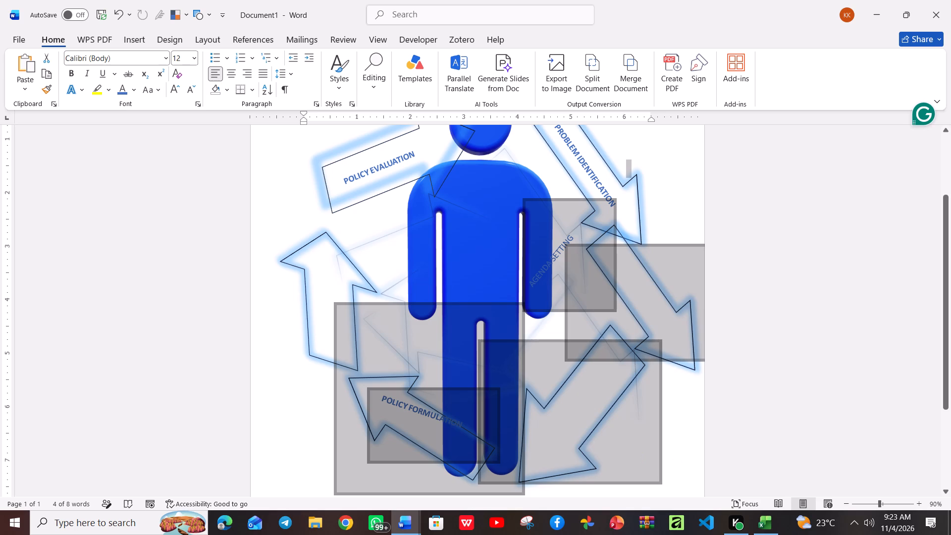
Rotate the unlabelled lower-right arrow slightly clockwise and reduce its size, keeping it clear of the 3D figure's foot.
click(680, 450)
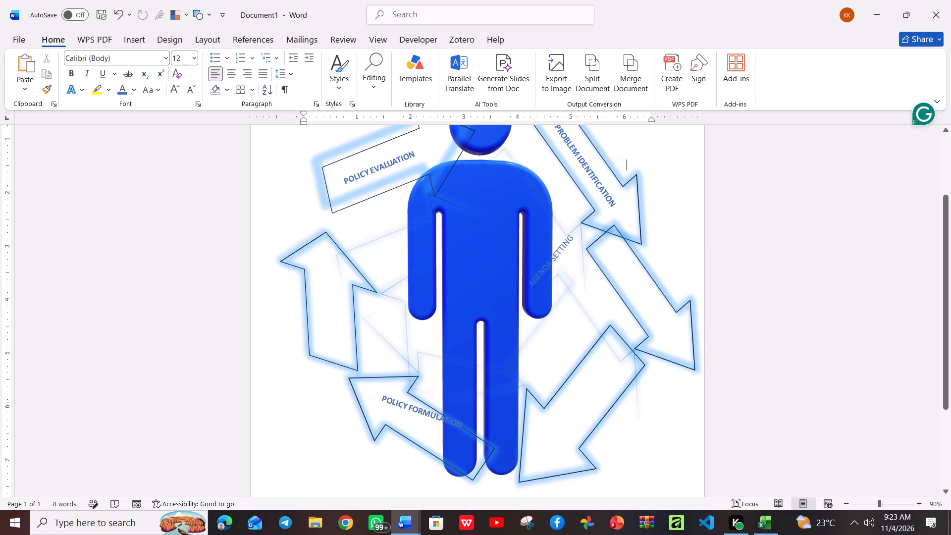
click(569, 447)
click(569, 447)
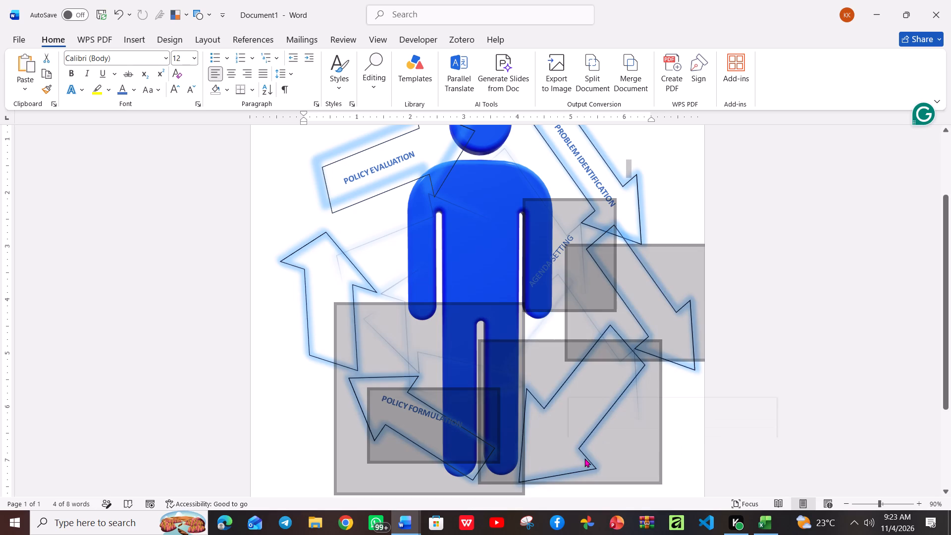
click(584, 458)
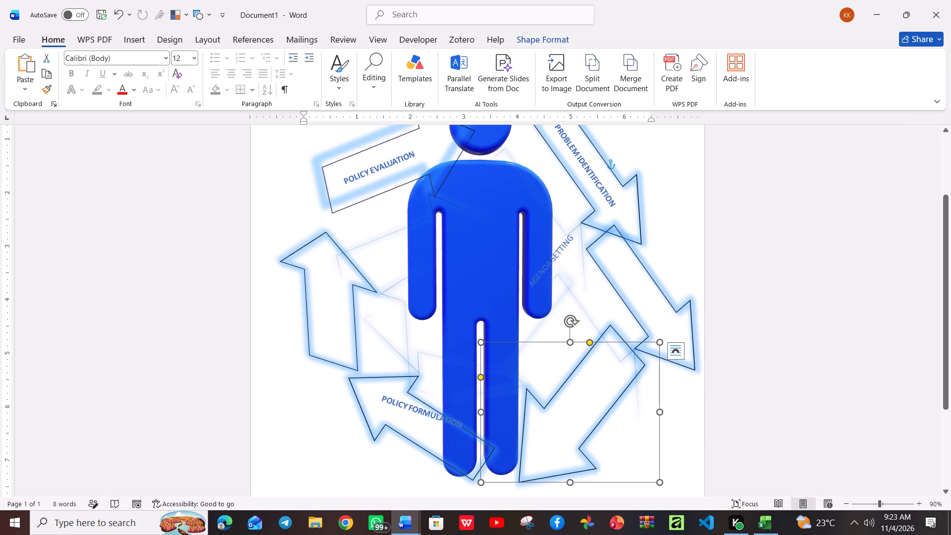
drag(568, 318, 585, 329)
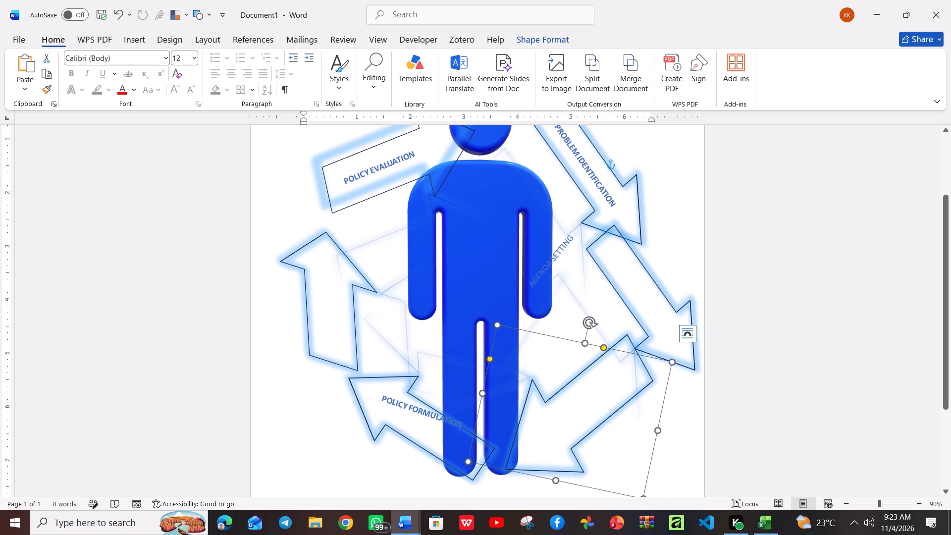
drag(499, 327, 512, 337)
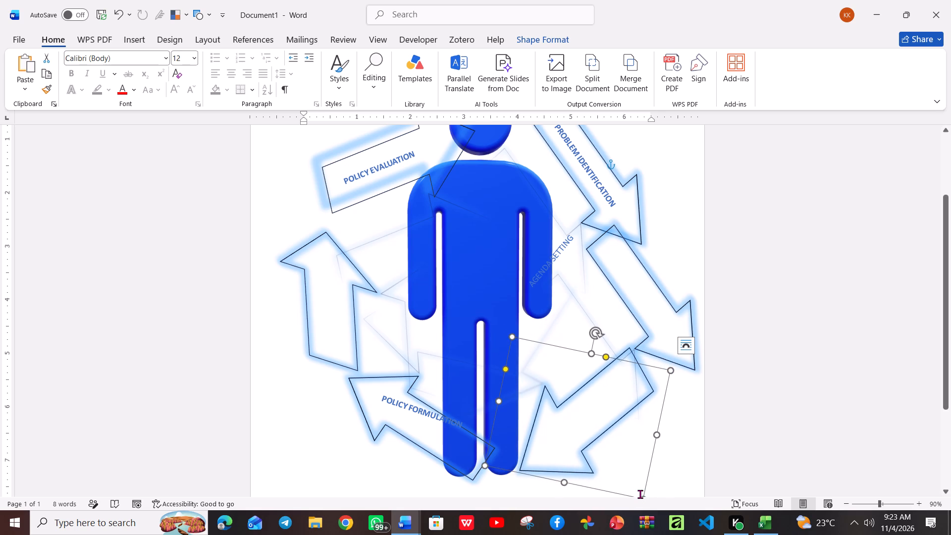
drag(640, 494, 631, 471)
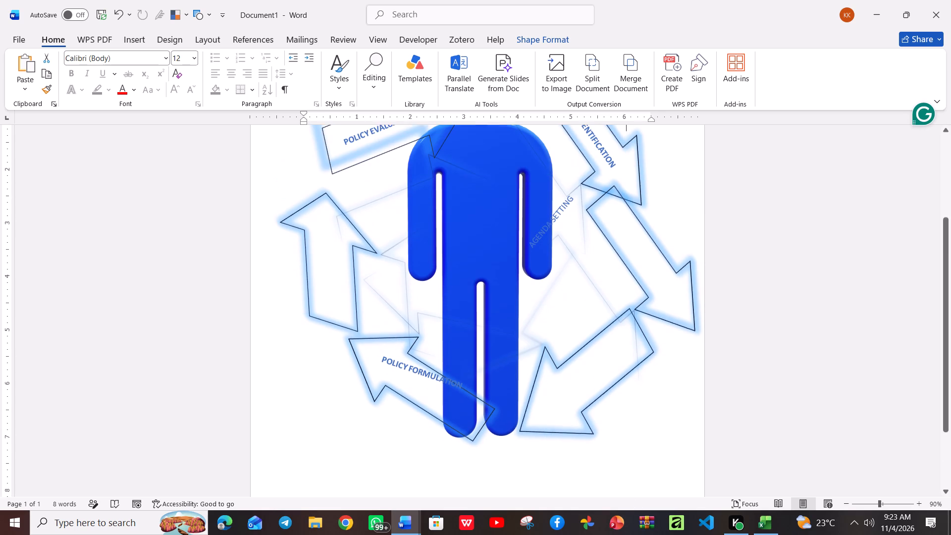
Set the text wrapping of the unlabelled lower-right arrow to In Front of Text.
click(594, 409)
click(593, 424)
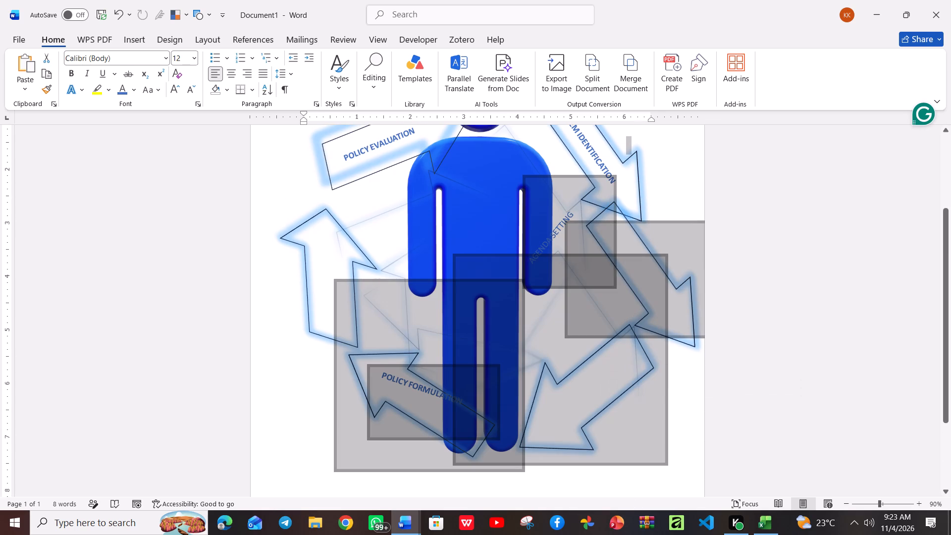
click(584, 455)
click(569, 424)
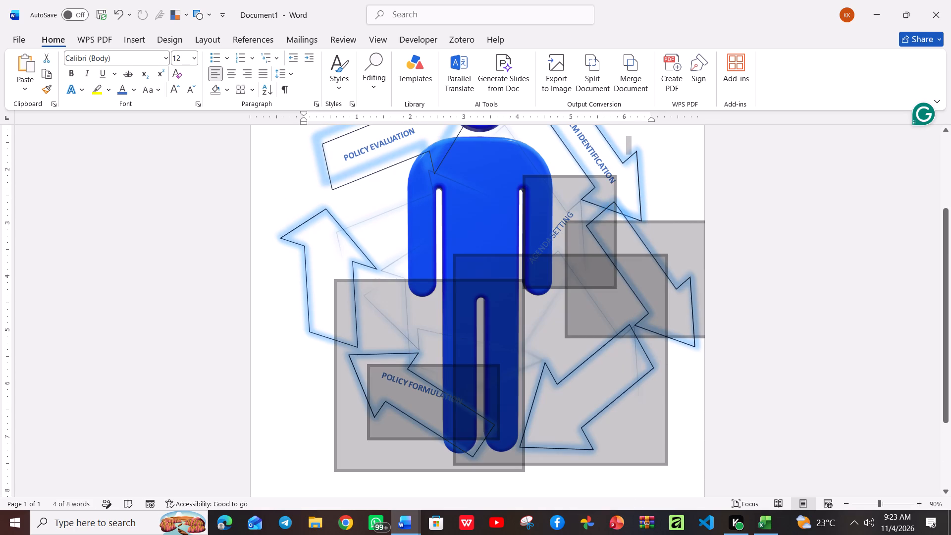
click(569, 424)
click(571, 482)
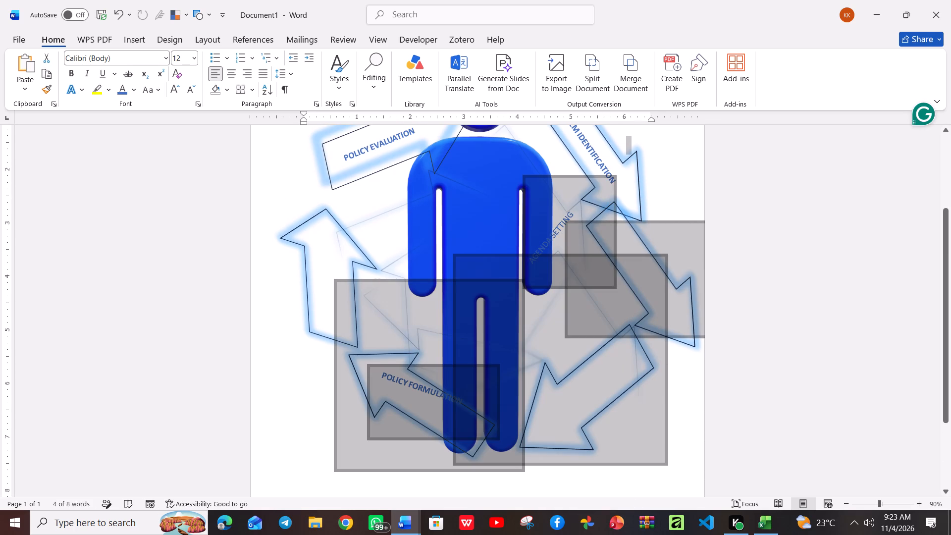
double_click(571, 482)
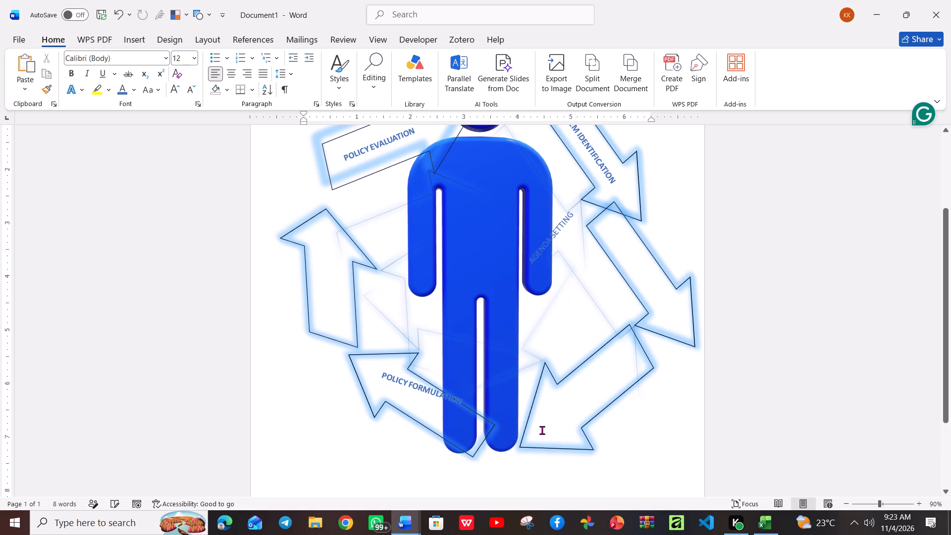
click(532, 436)
click(575, 445)
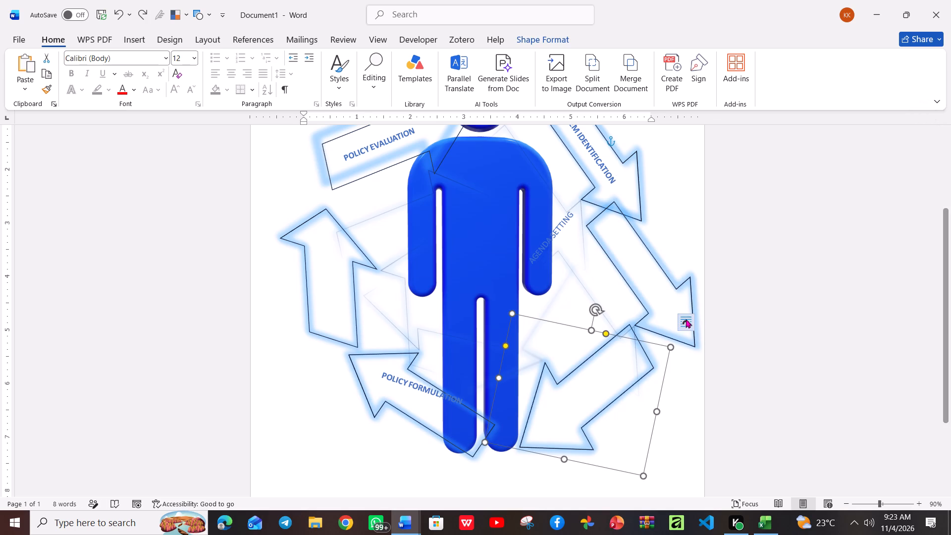
click(686, 318)
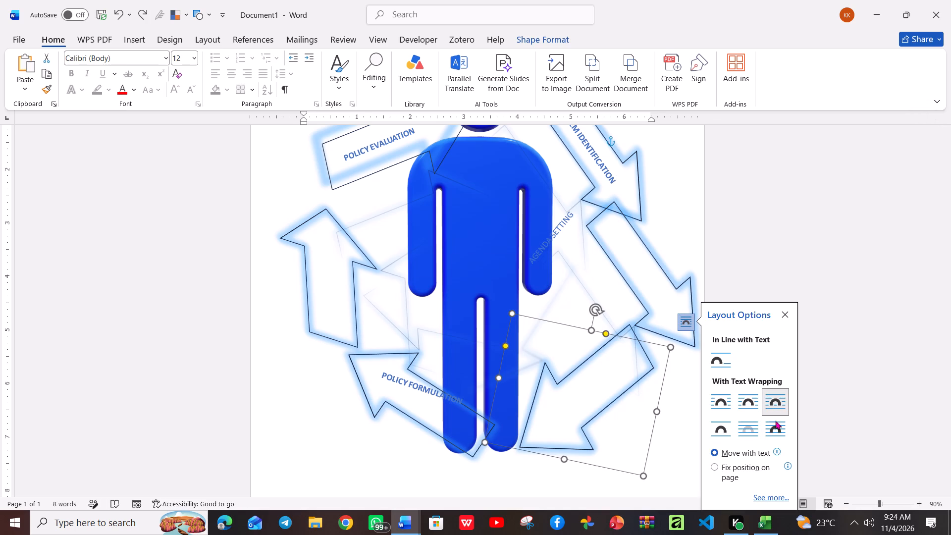
click(782, 421)
Narrow the lower-right arrow and move it slightly down, leaving a gap below the duplicated arrow.
drag(578, 382, 578, 393)
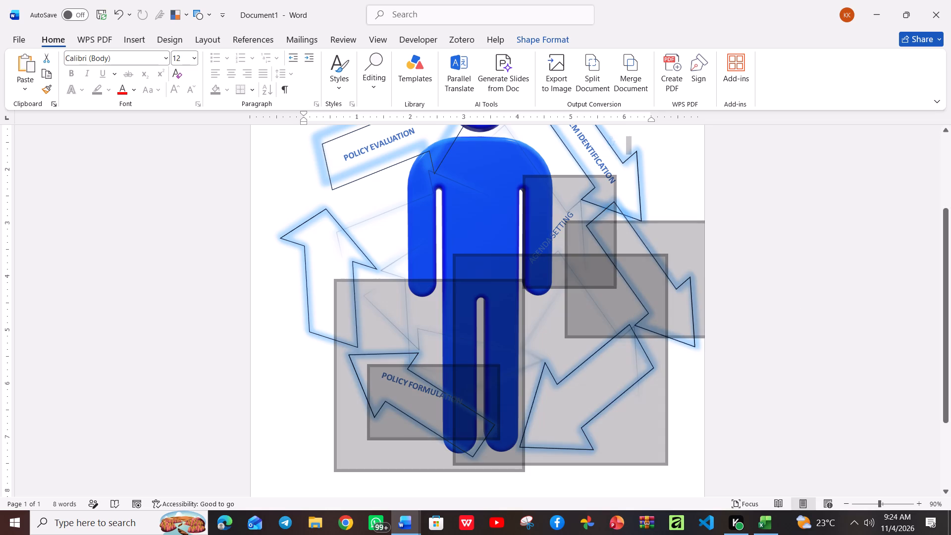
drag(578, 393, 579, 393)
click(579, 393)
click(633, 423)
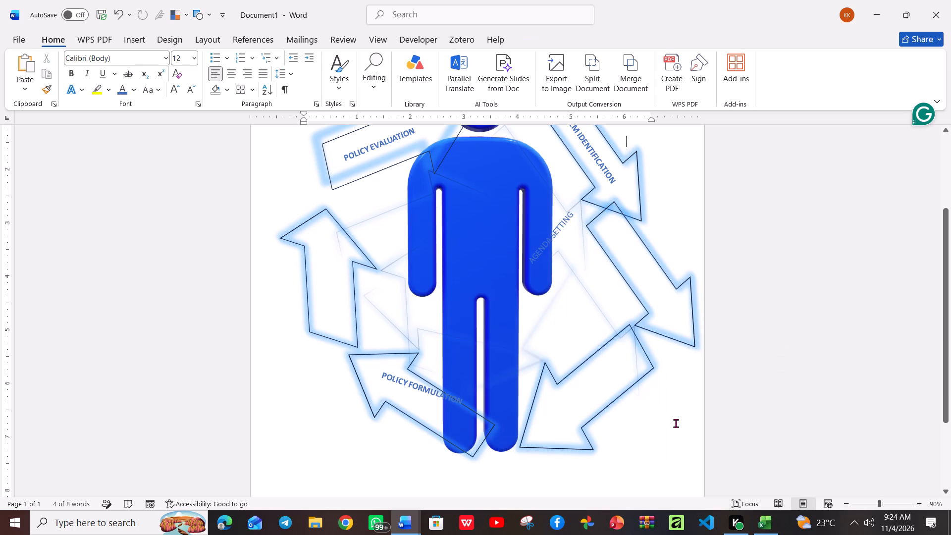
click(627, 401)
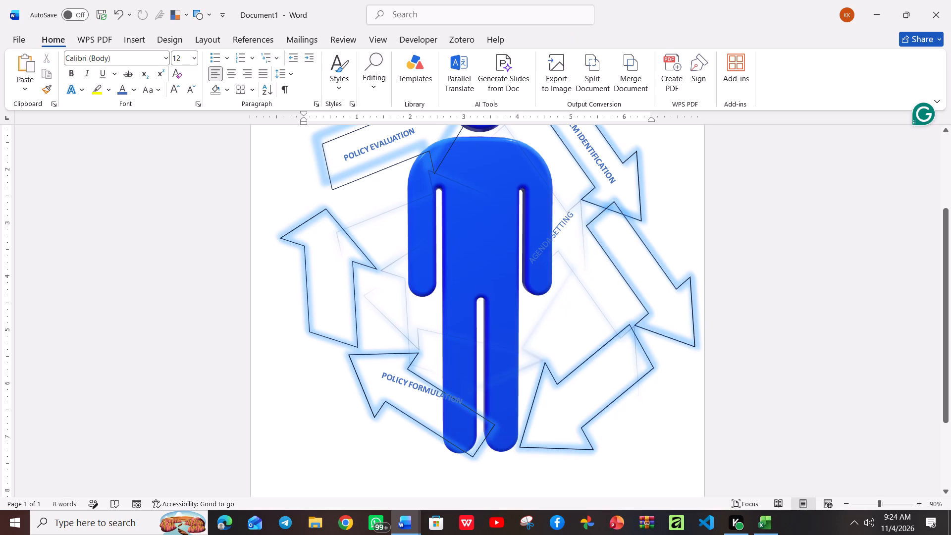
click(545, 370)
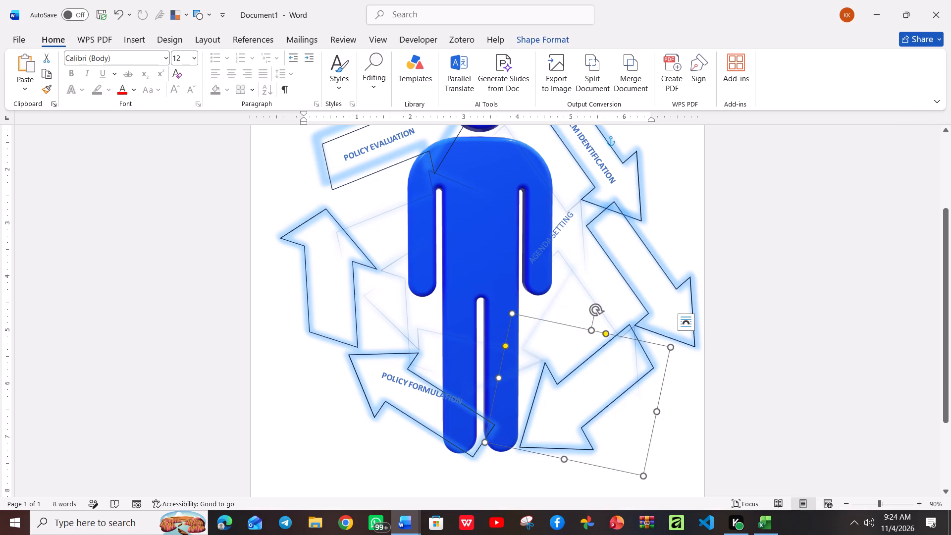
drag(668, 349, 672, 352)
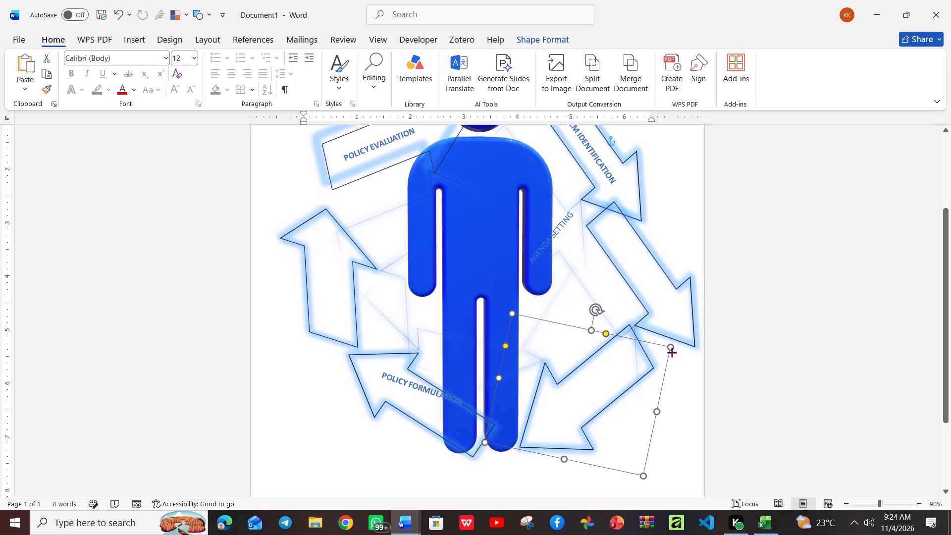
drag(672, 352, 671, 372)
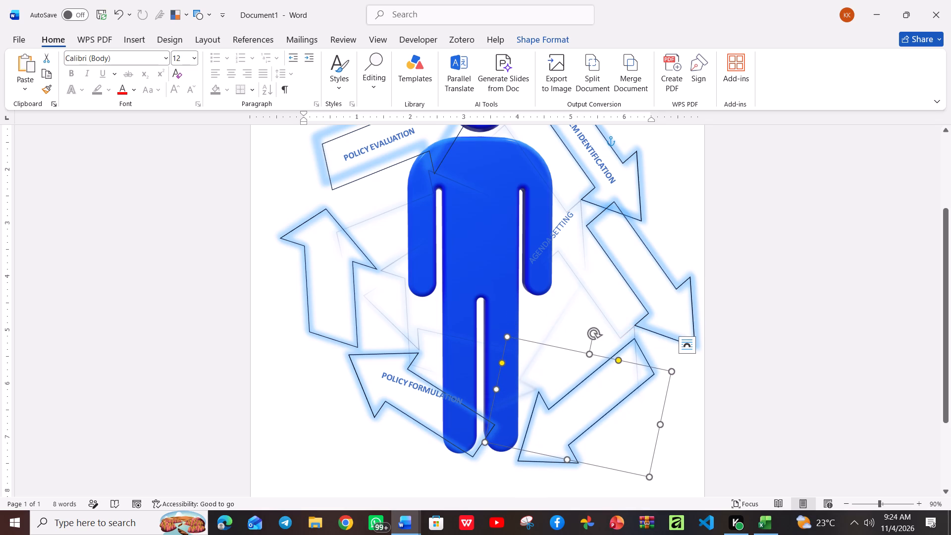
drag(648, 472, 642, 488)
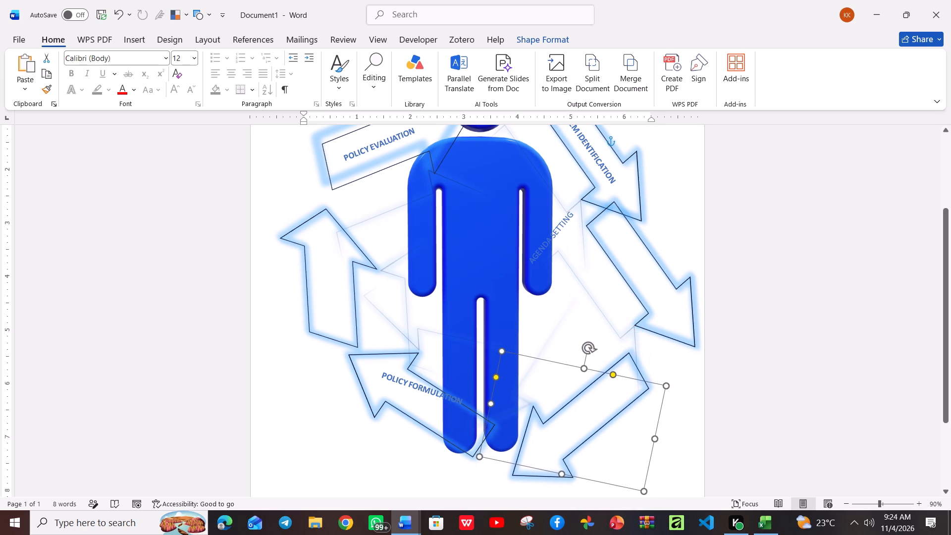
drag(642, 488, 641, 489)
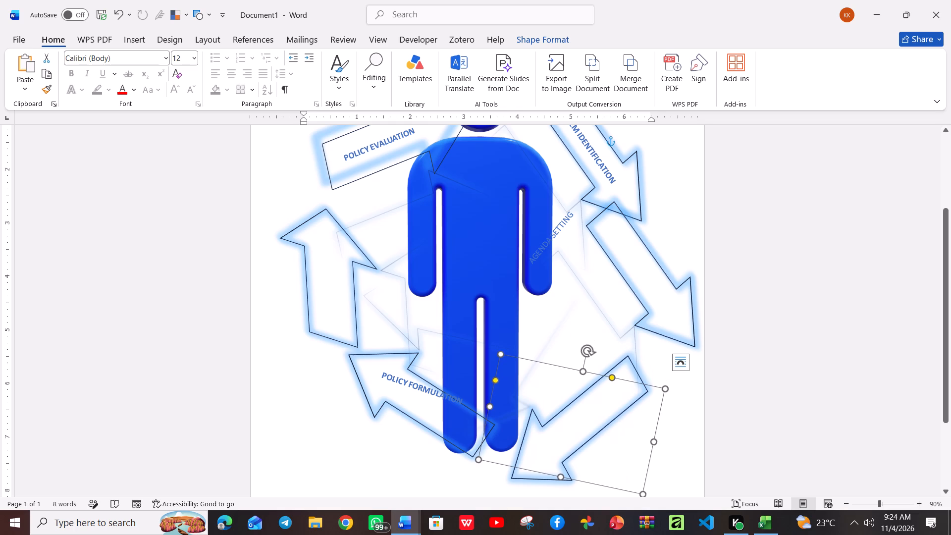
drag(501, 358, 511, 354)
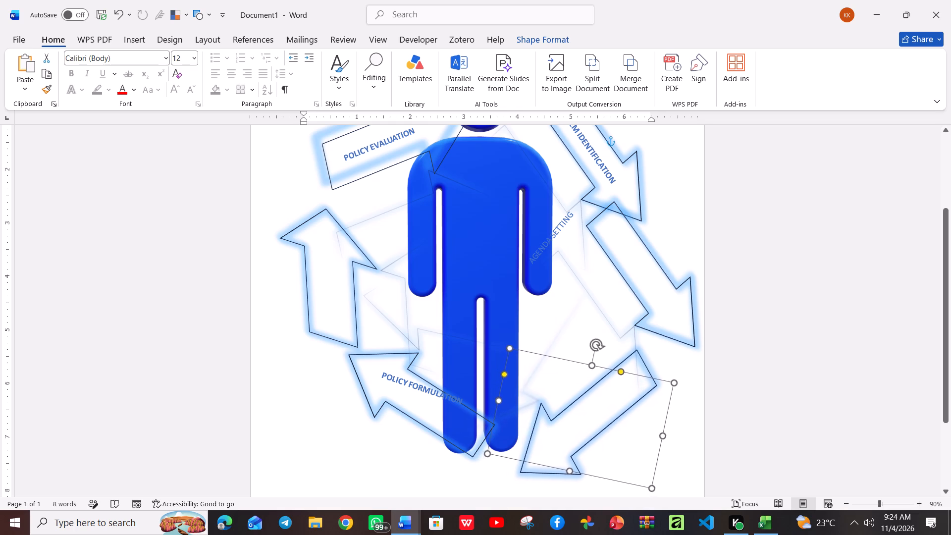
drag(511, 354, 507, 364)
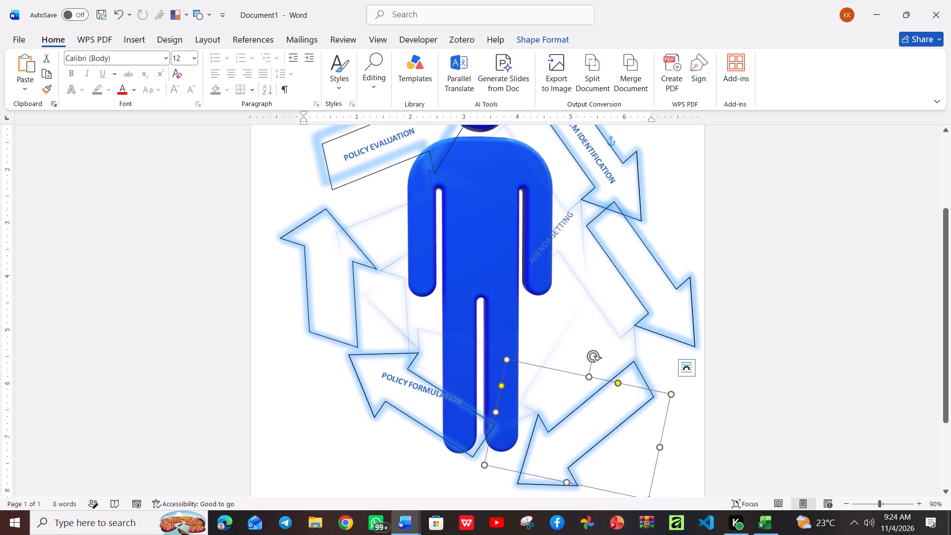
Rotate the lower-right arrow a little further clockwise beside the 3D figure's foot.
drag(593, 352, 606, 352)
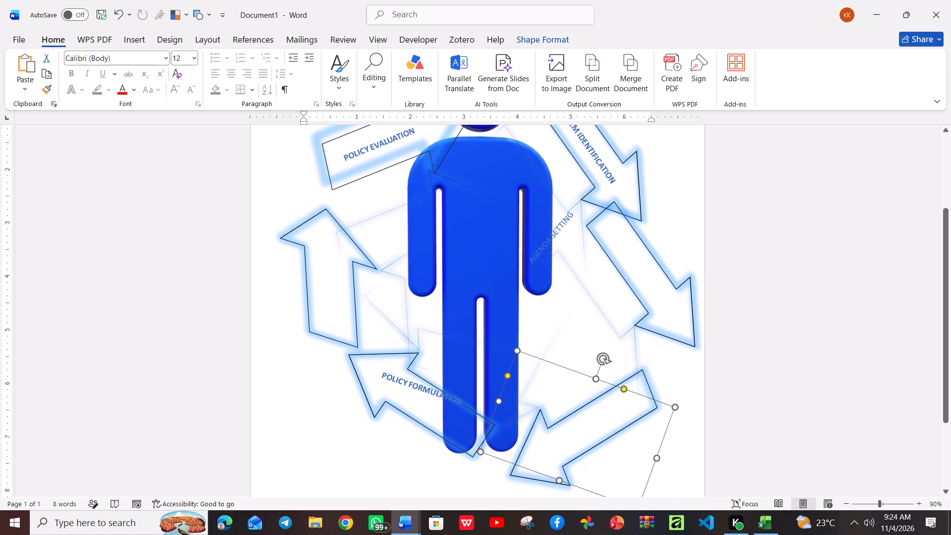
drag(606, 352, 610, 352)
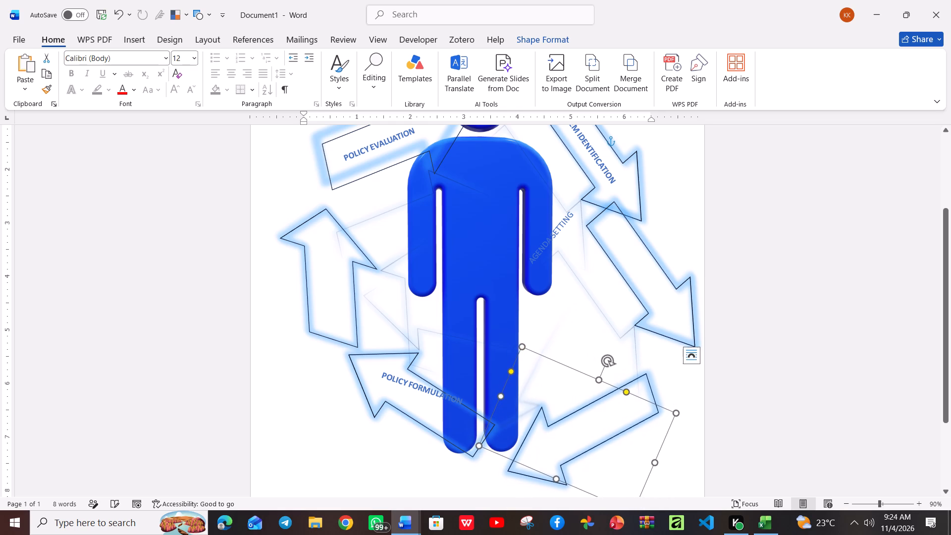
Rotate the duplicated arrow below PROBLEM IDENTIFICATION clockwise until it points almost straight down toward the lower-right arrow.
click(641, 283)
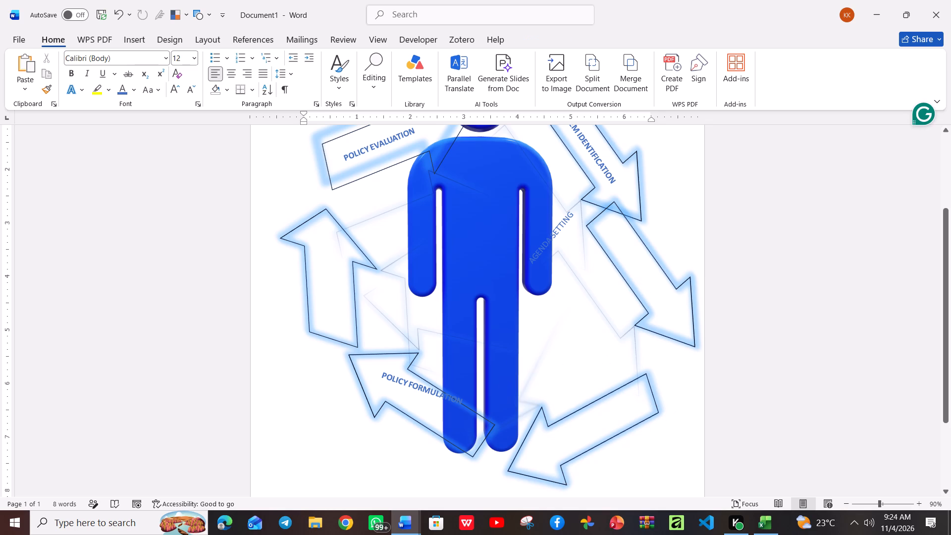
click(645, 322)
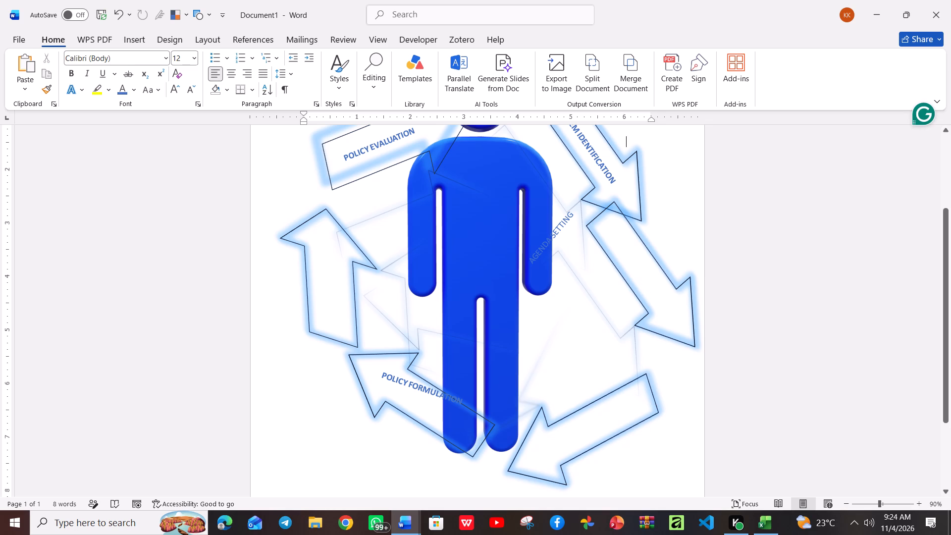
click(665, 333)
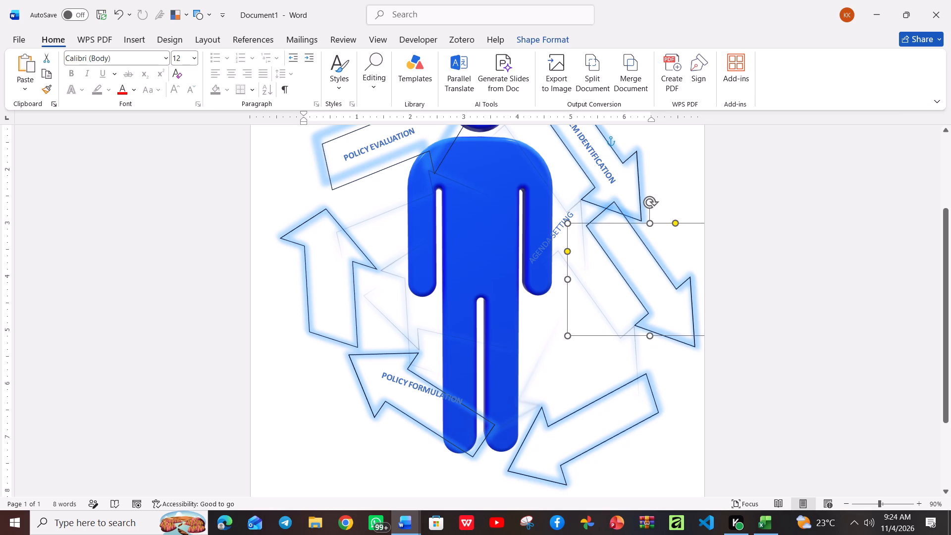
drag(648, 200, 678, 174)
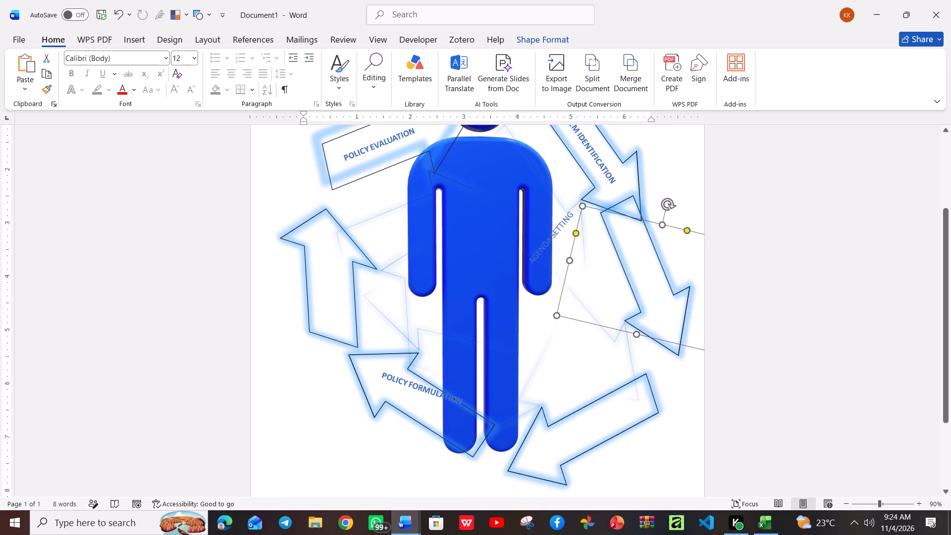
drag(678, 174, 711, 207)
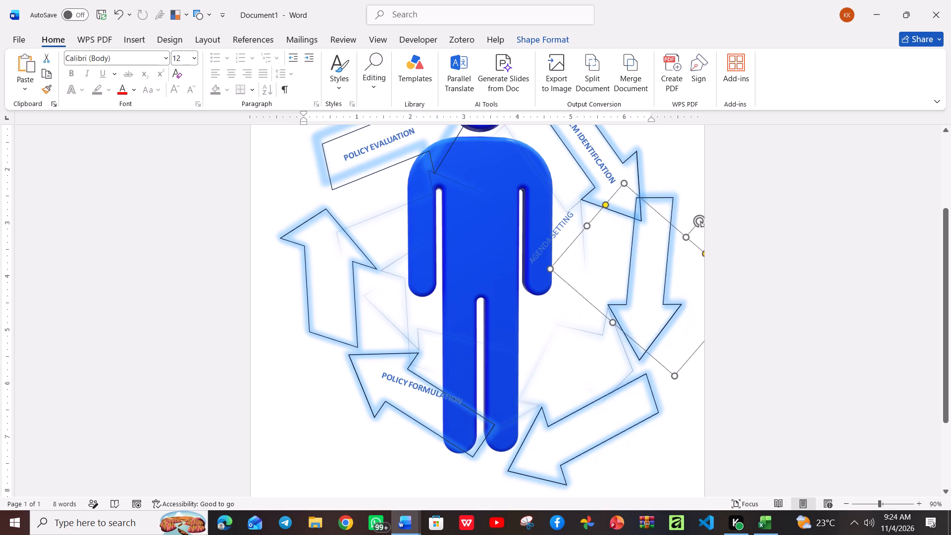
drag(711, 207, 711, 211)
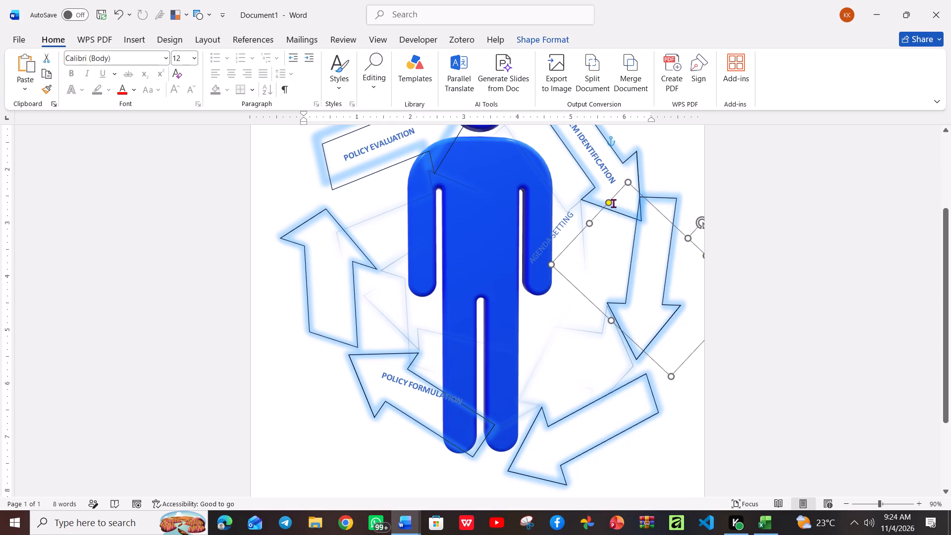
Slim the duplicated arrow's shaft and adjust its length and head width to fit between the PROBLEM IDENTIFICATION and lower-right arrows.
drag(608, 201, 616, 202)
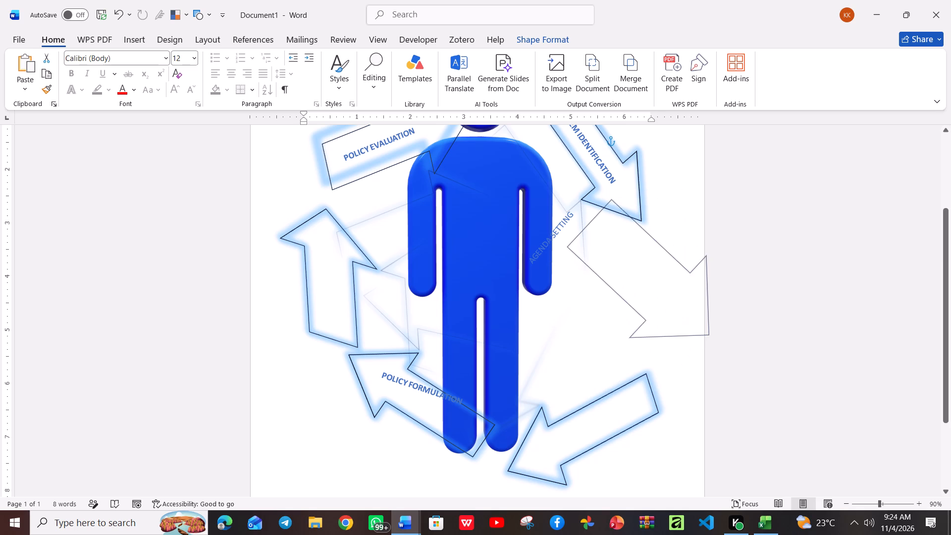
drag(616, 202, 603, 211)
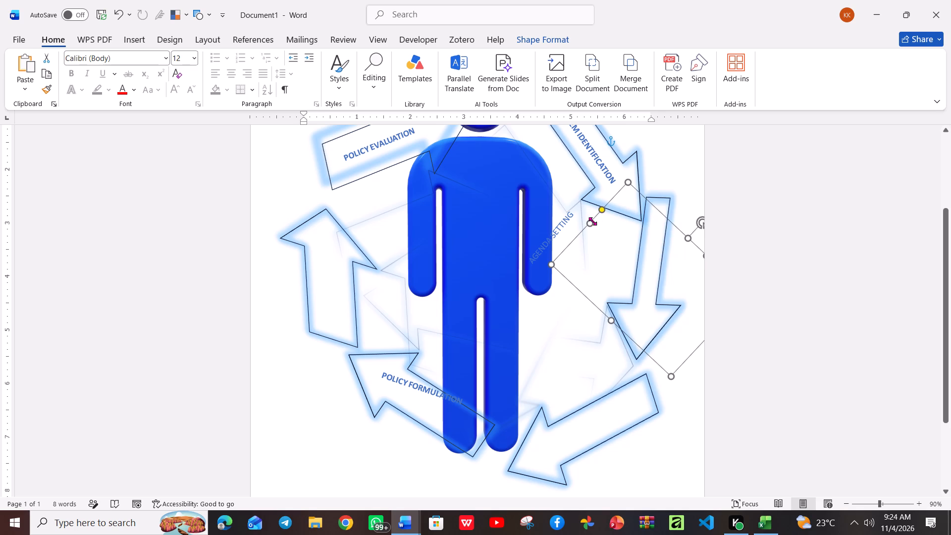
drag(590, 222, 616, 213)
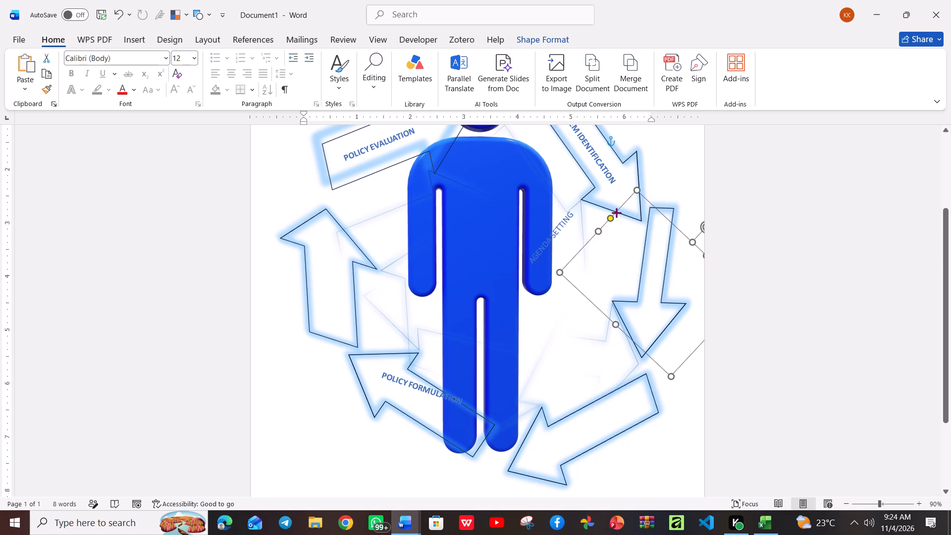
drag(616, 213, 598, 223)
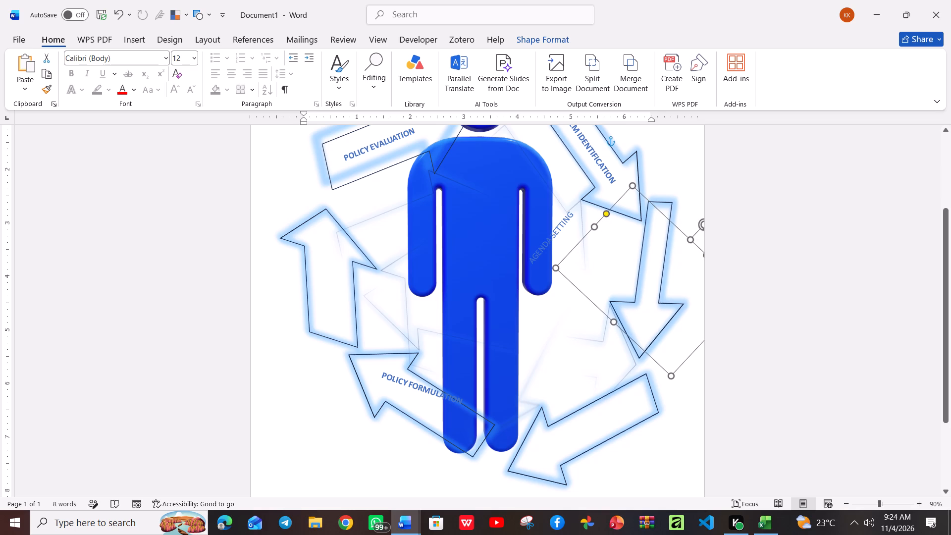
drag(614, 319, 602, 331)
drag(692, 238, 687, 245)
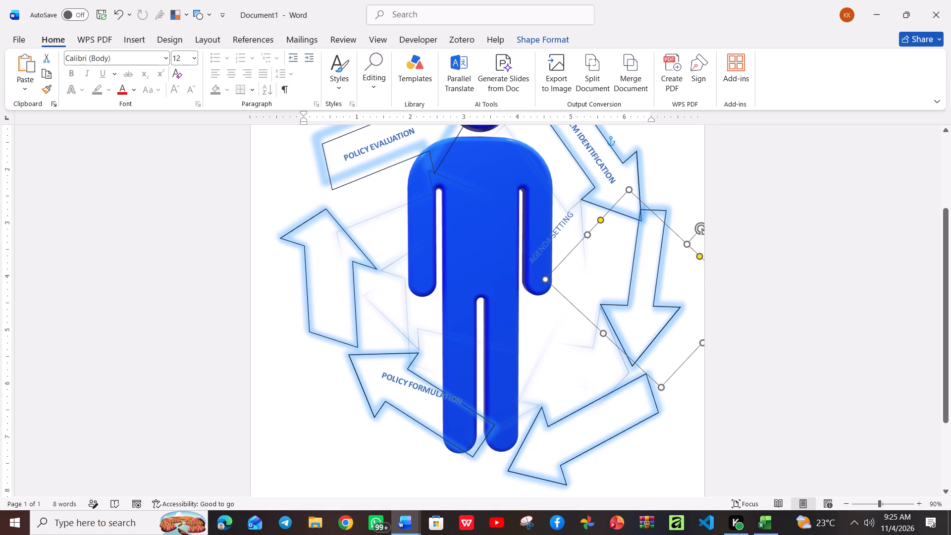
Move the AGENDA SETTING label onto the downward-pointing arrow and rotate it to run upward along the arrow's shaft.
click(605, 411)
click(643, 442)
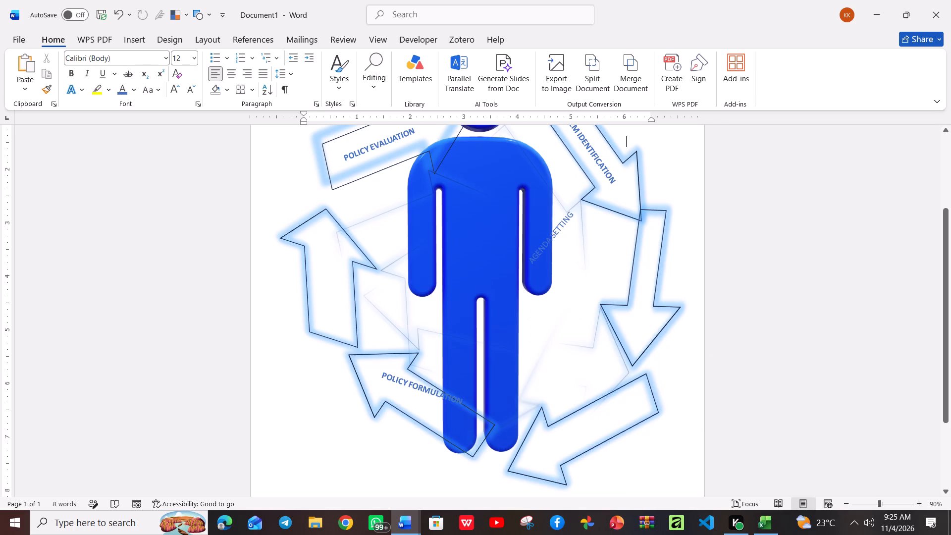
click(541, 252)
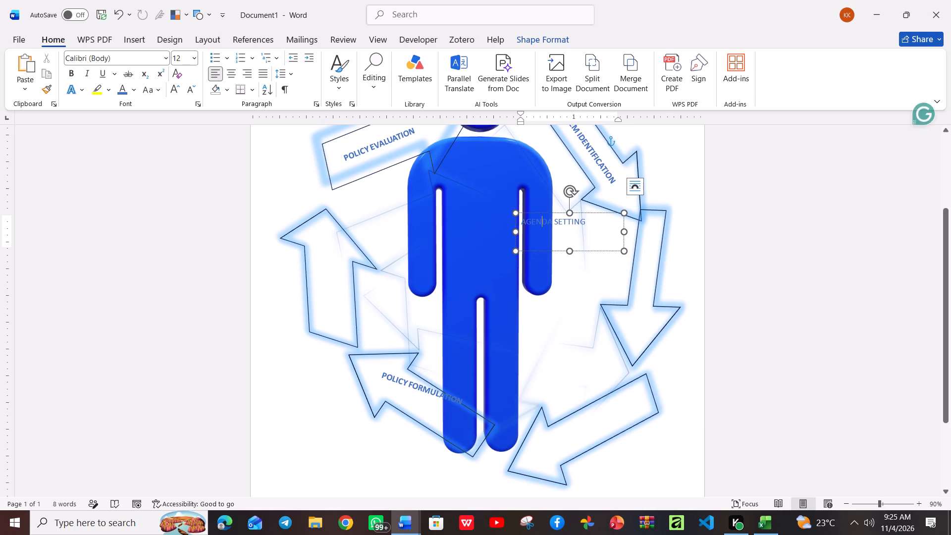
drag(541, 252, 621, 283)
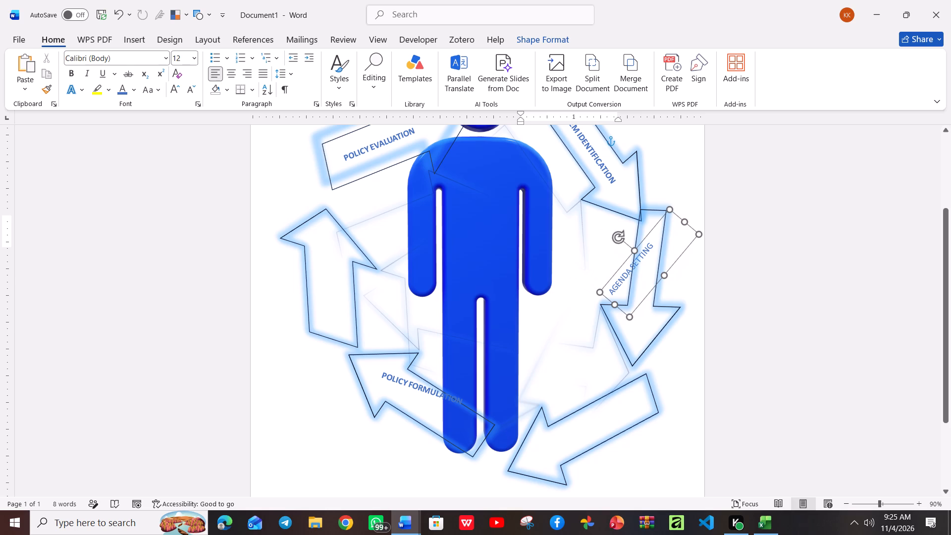
drag(621, 283, 622, 284)
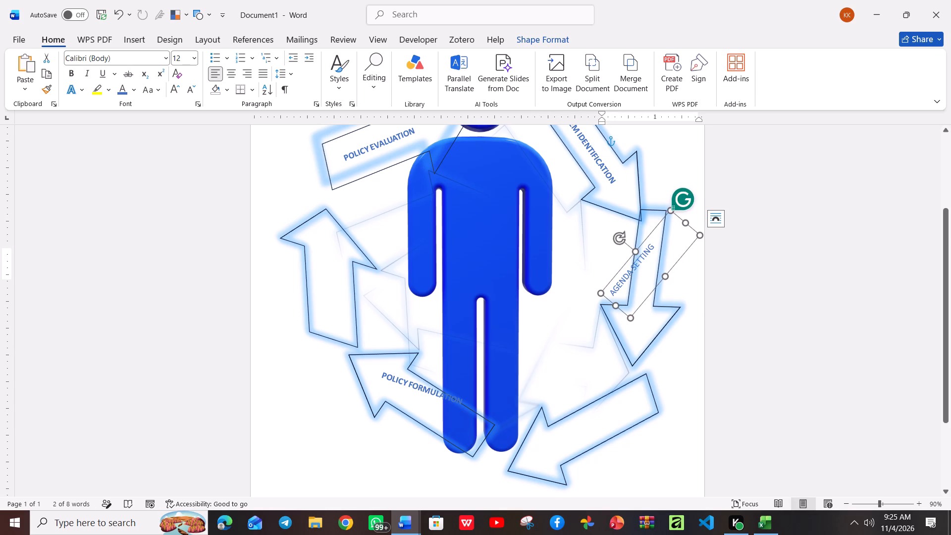
drag(621, 234, 592, 235)
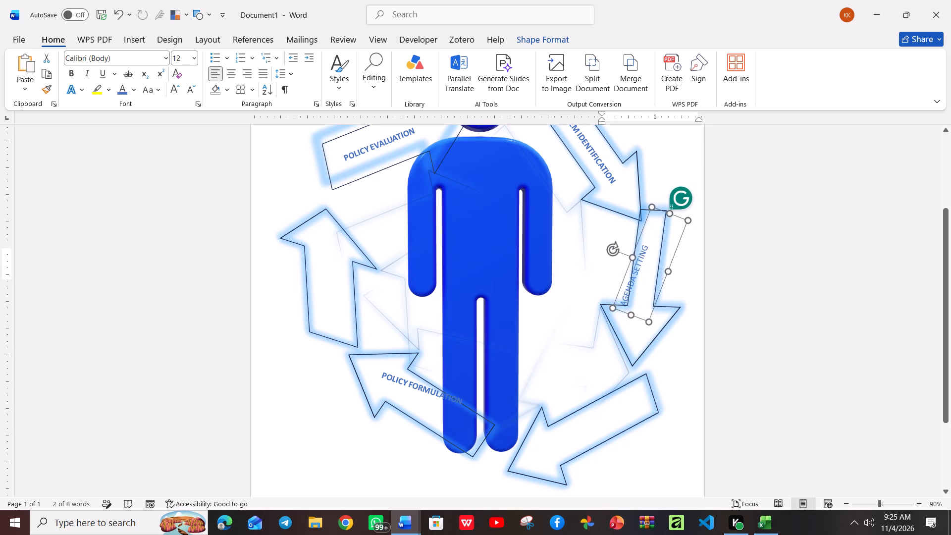
drag(592, 235, 578, 244)
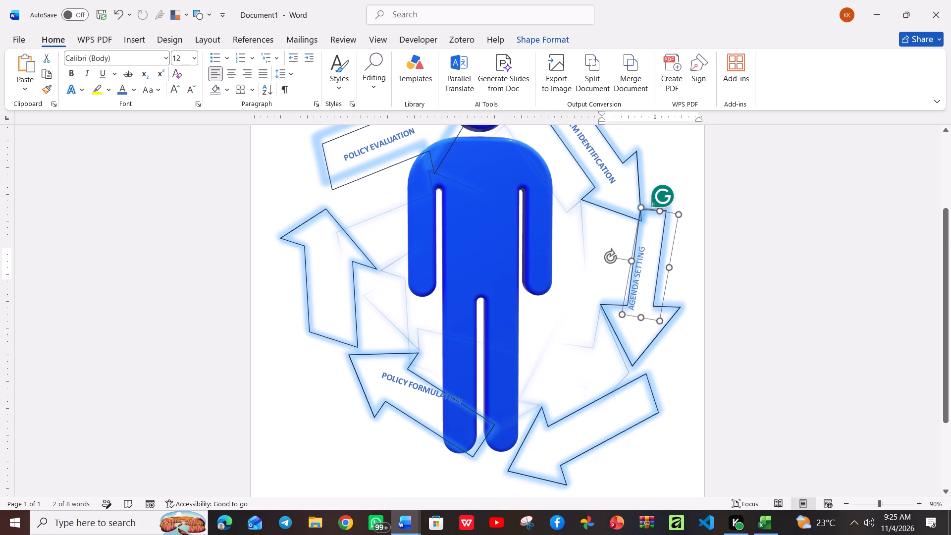
drag(578, 244, 572, 245)
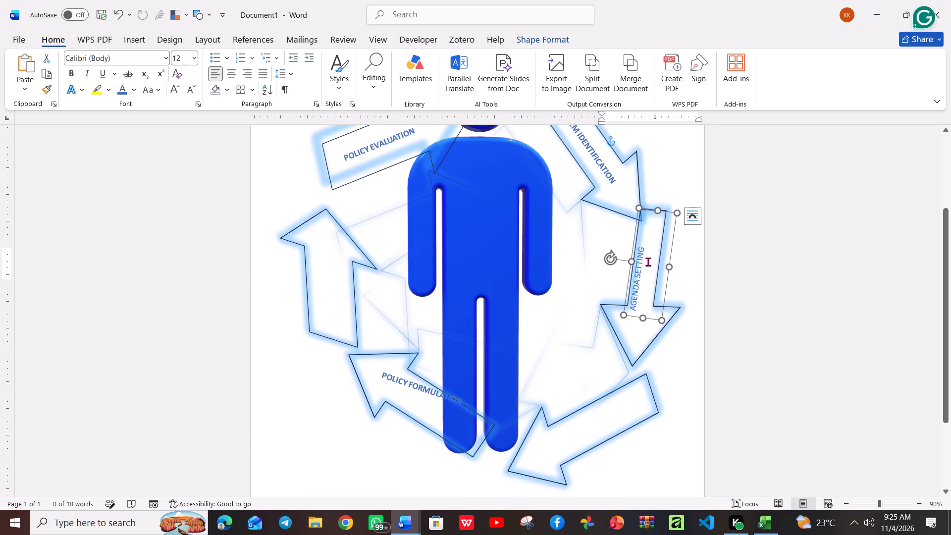
click(631, 262)
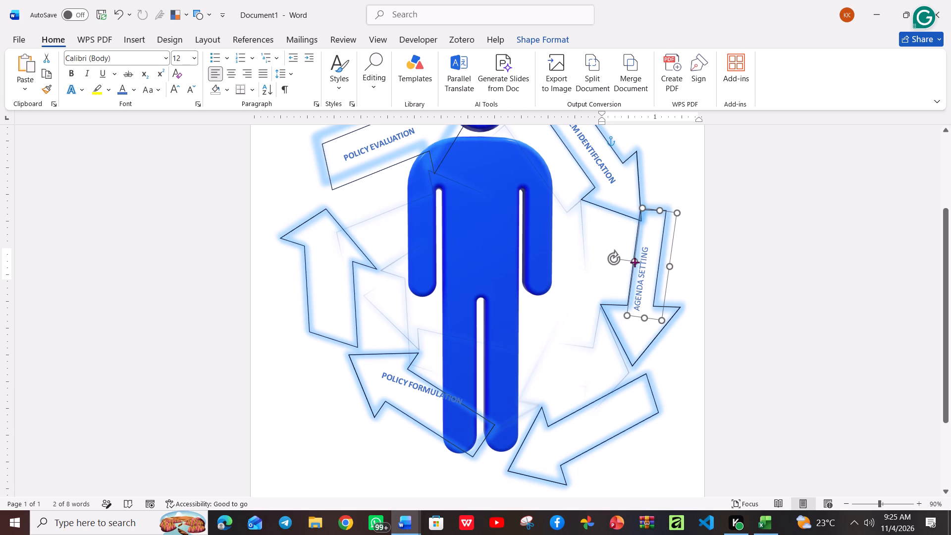
click(605, 414)
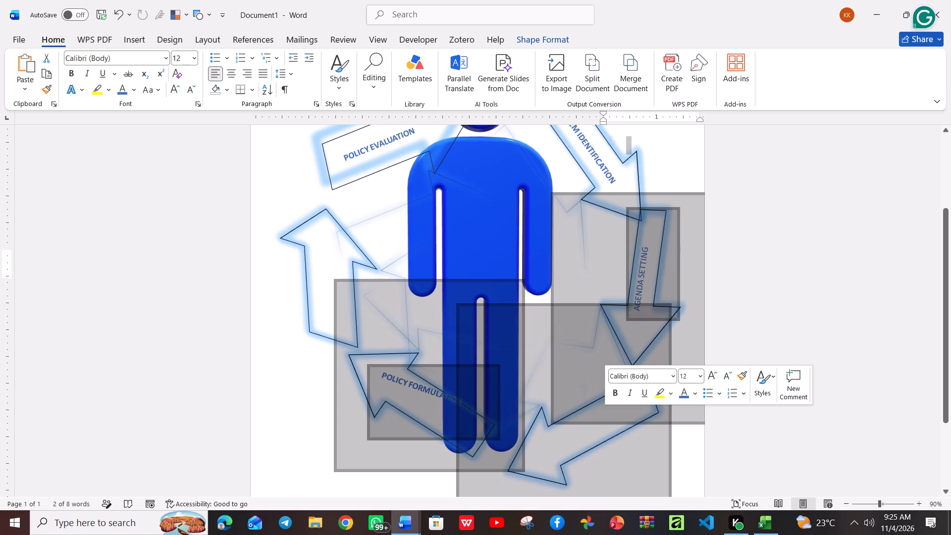
click(738, 262)
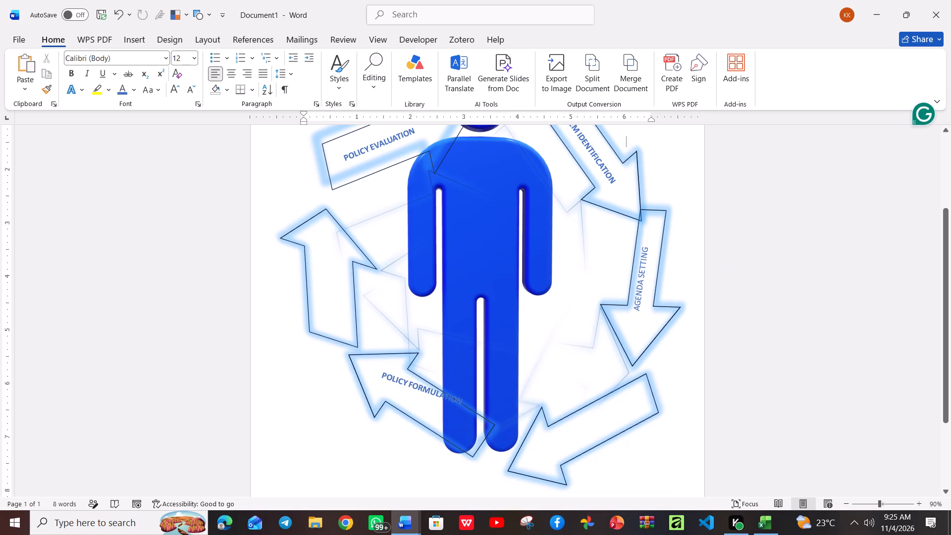
Move the POLICY FORMULATION label into the lower-right arrow, rotate it parallel to the shaft and shrink its text box to fit inside.
click(395, 381)
drag(395, 381, 424, 392)
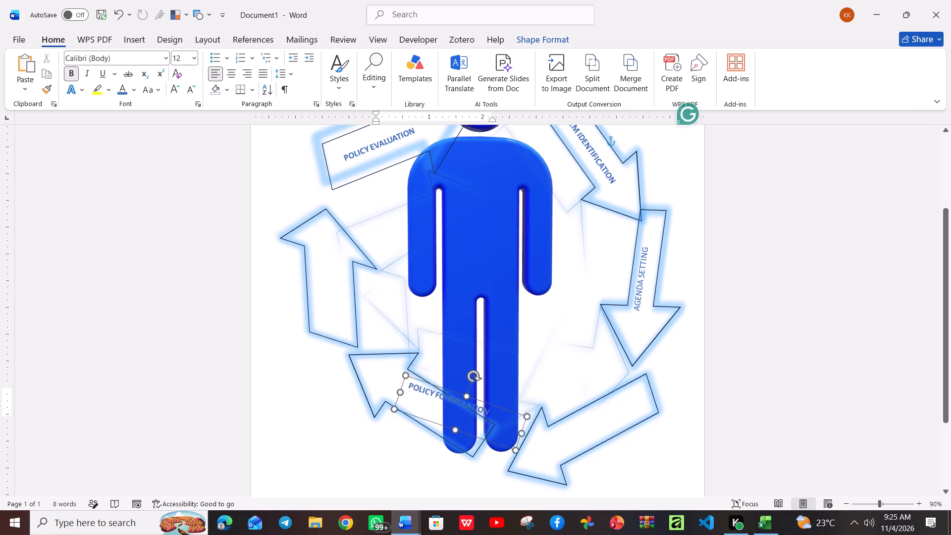
drag(424, 392, 547, 400)
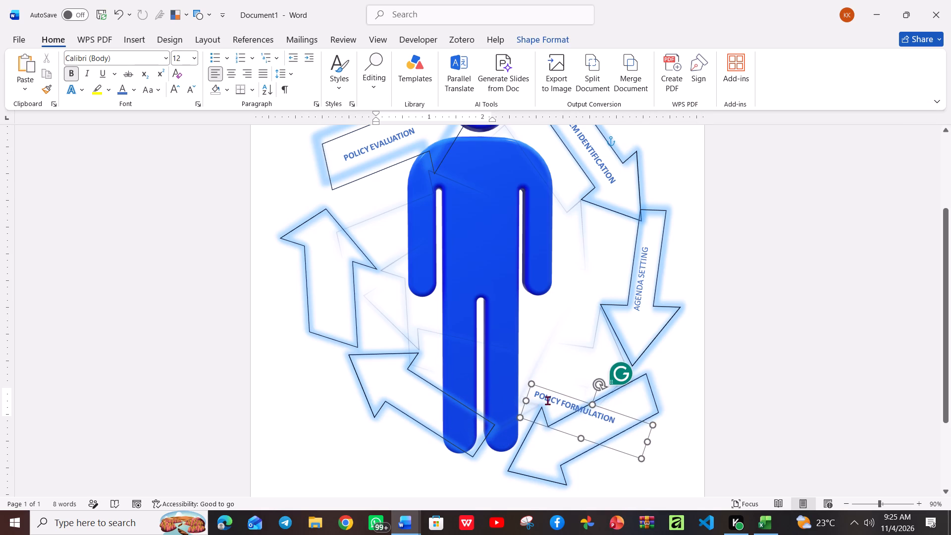
drag(602, 378, 593, 369)
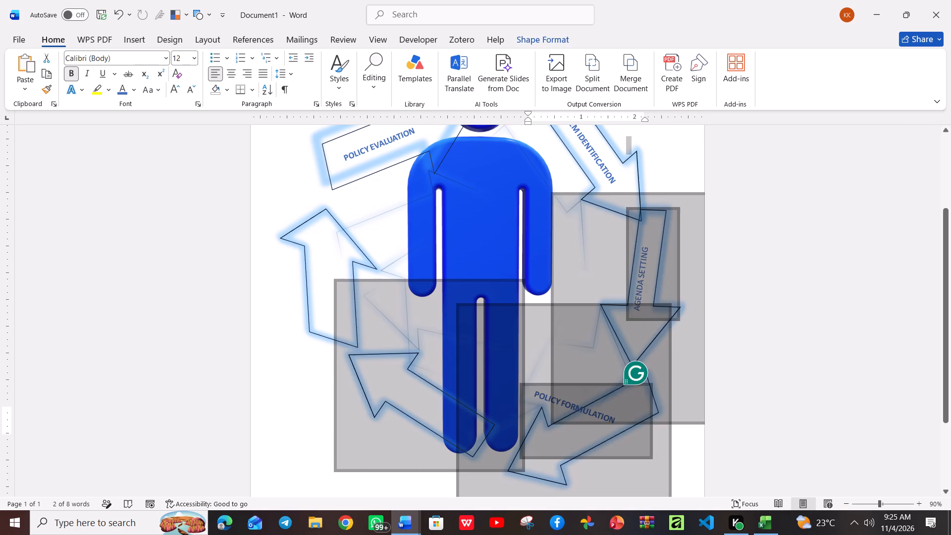
drag(593, 369, 588, 369)
click(585, 416)
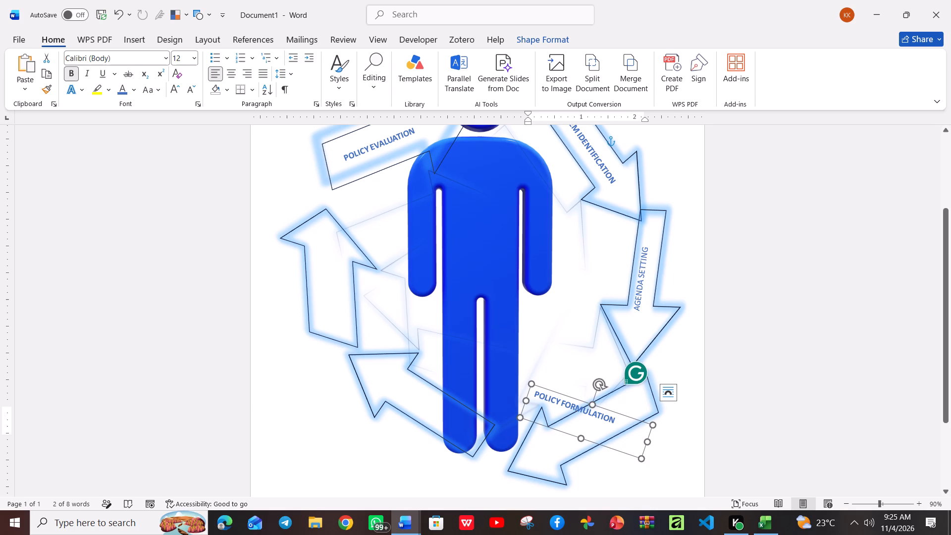
drag(598, 384, 558, 378)
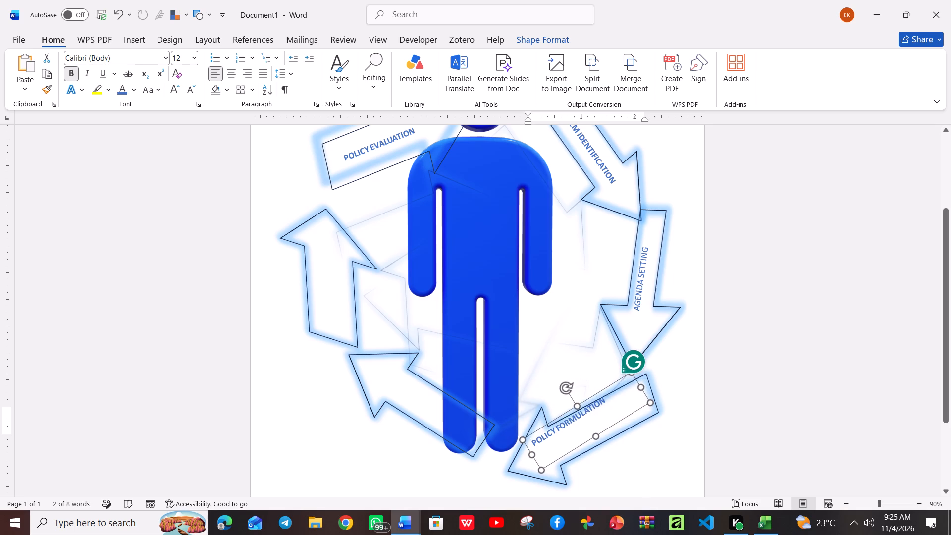
drag(558, 378, 564, 380)
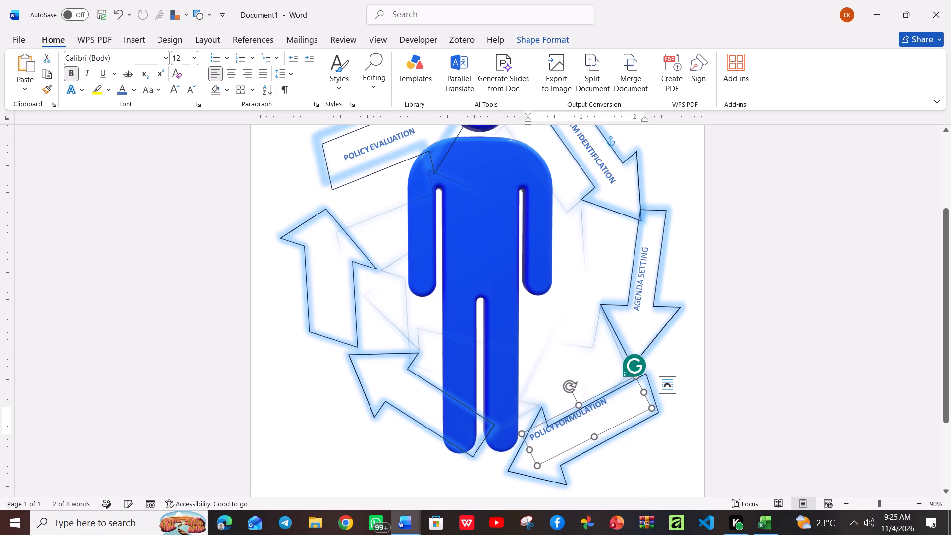
drag(580, 402, 596, 407)
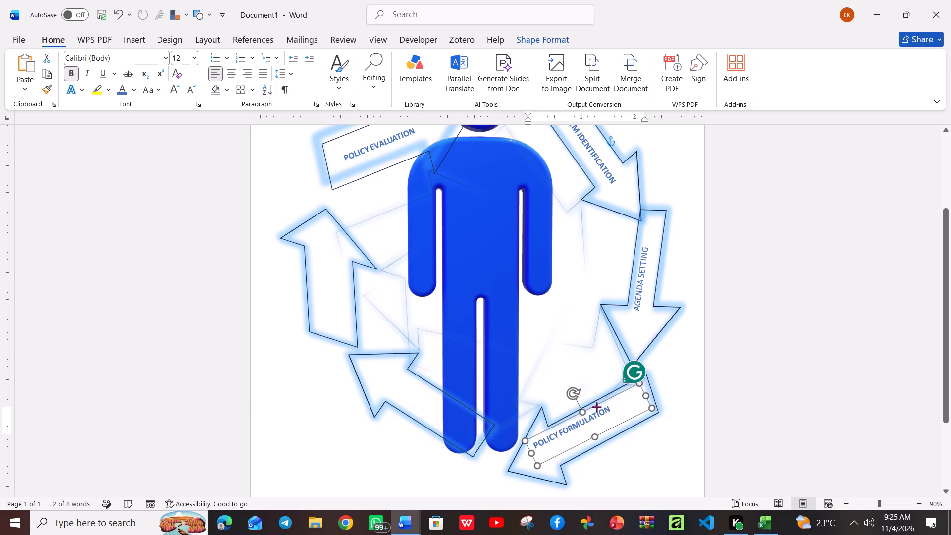
drag(596, 407, 597, 407)
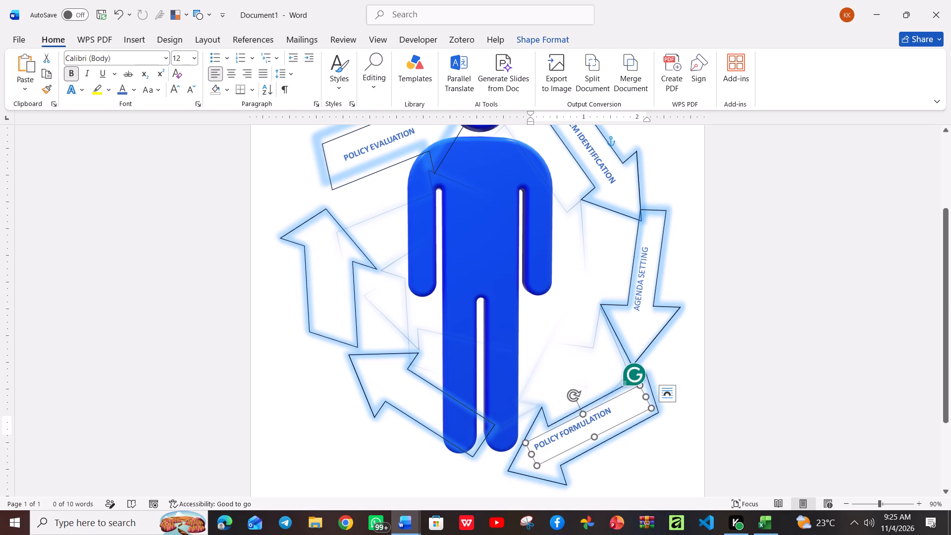
click(644, 432)
click(645, 458)
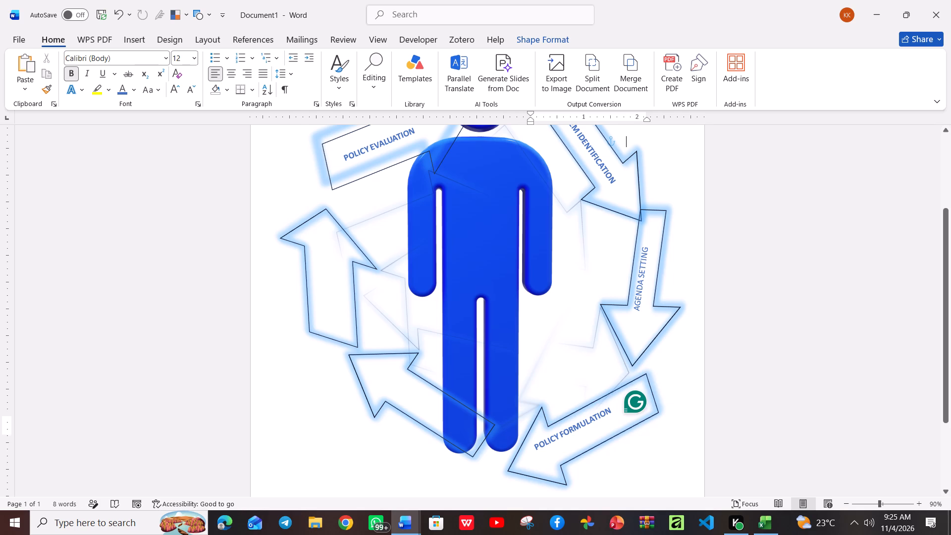
Make the AGENDA SETTING label text bold.
click(644, 296)
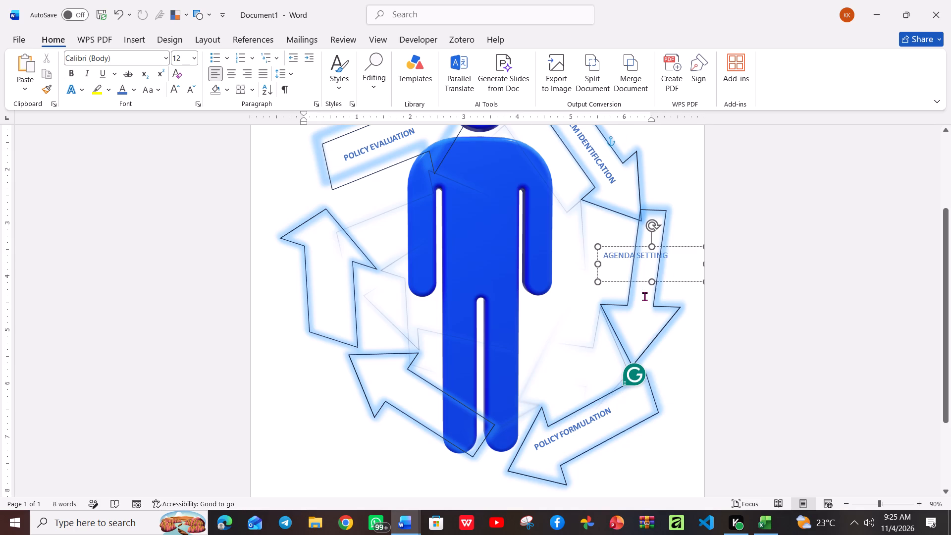
drag(670, 259, 654, 258)
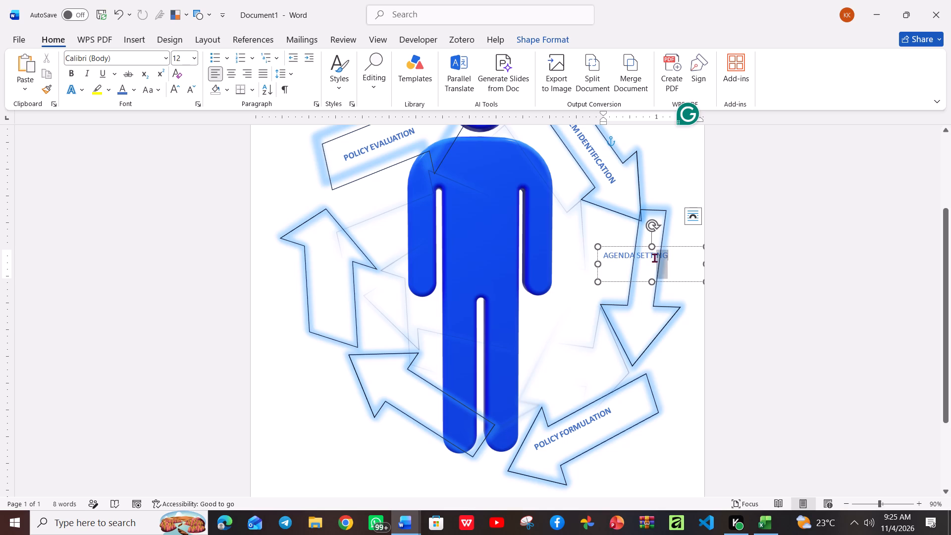
drag(654, 258, 611, 258)
click(619, 234)
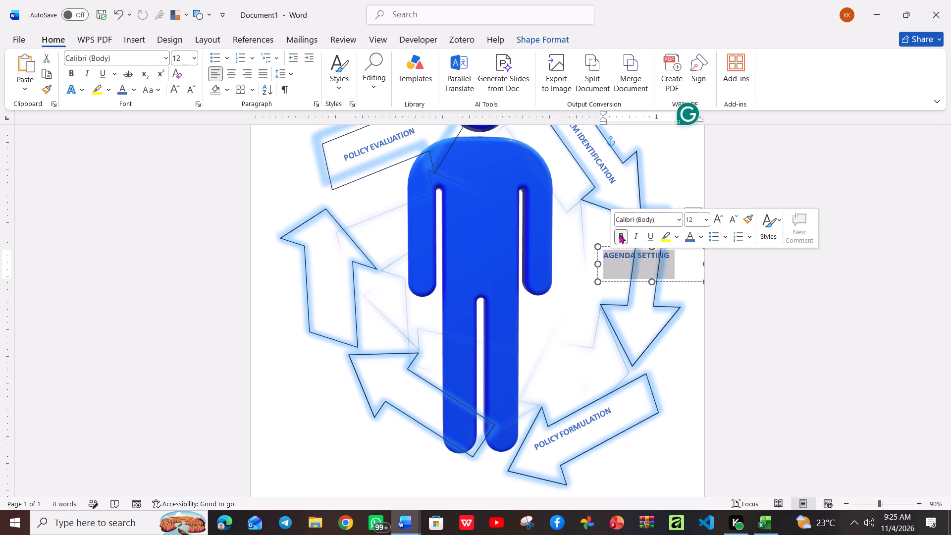
click(698, 386)
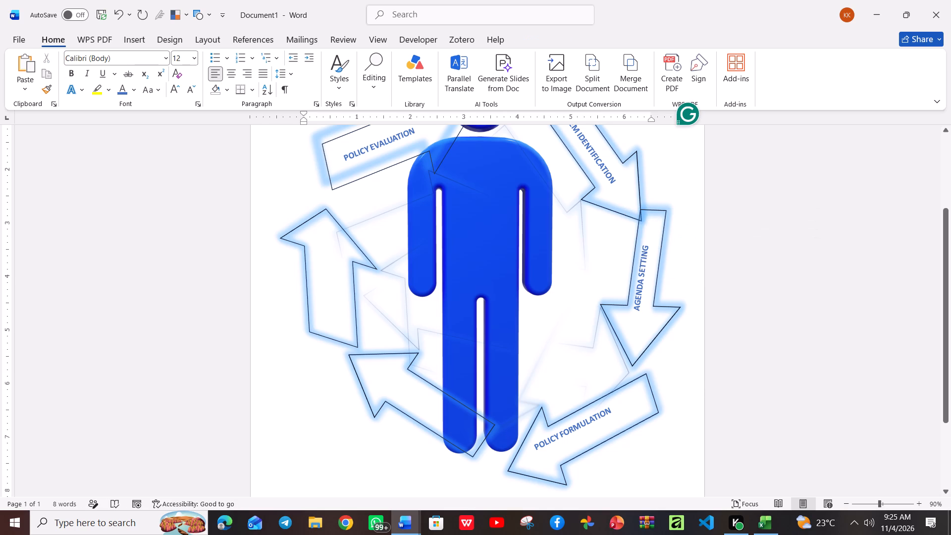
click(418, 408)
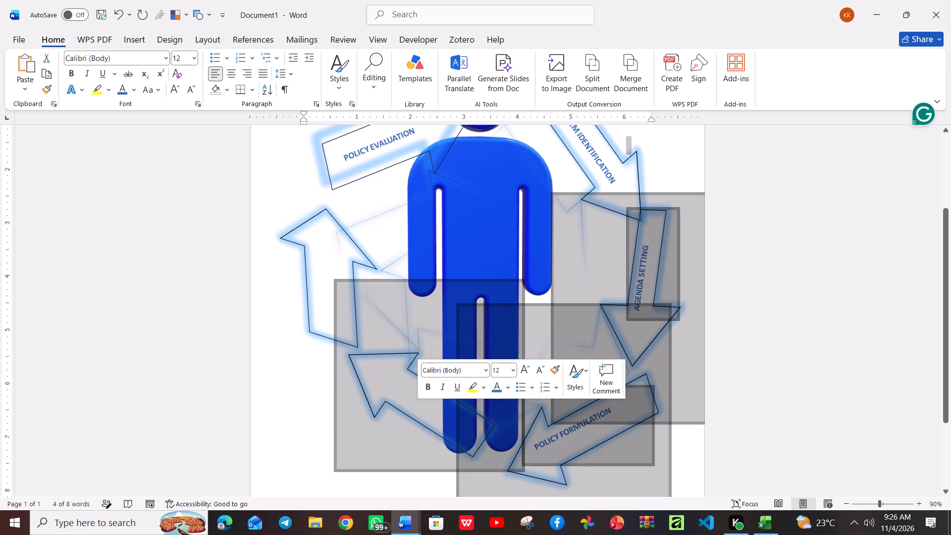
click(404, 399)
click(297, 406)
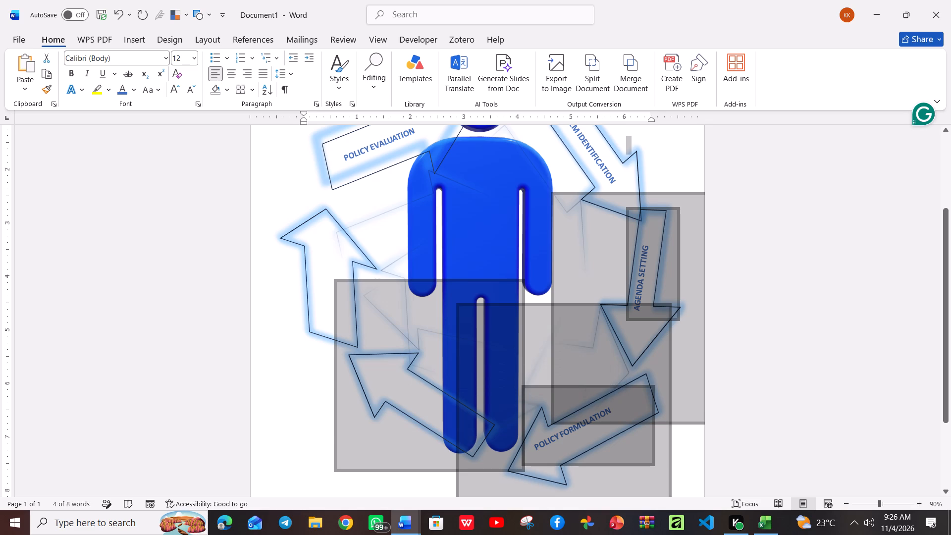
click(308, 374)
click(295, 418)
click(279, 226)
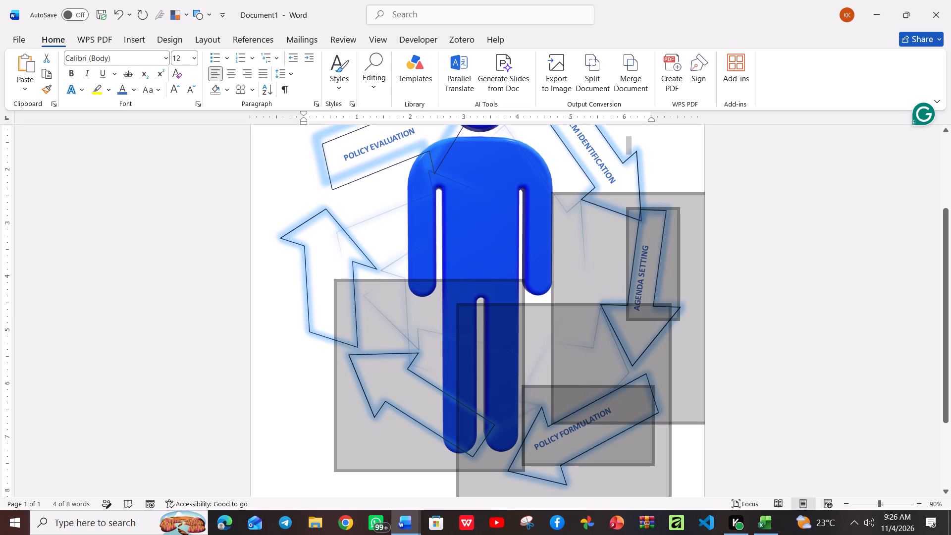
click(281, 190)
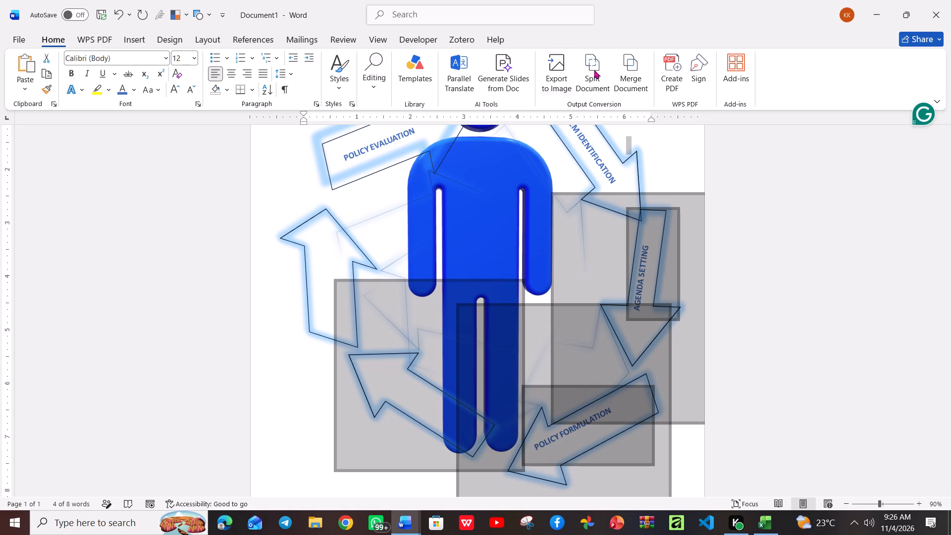
Insert a text box and size it as a wide, short rectangle just below the lower-left arrow and the figure's feet.
click(115, 39)
click(135, 37)
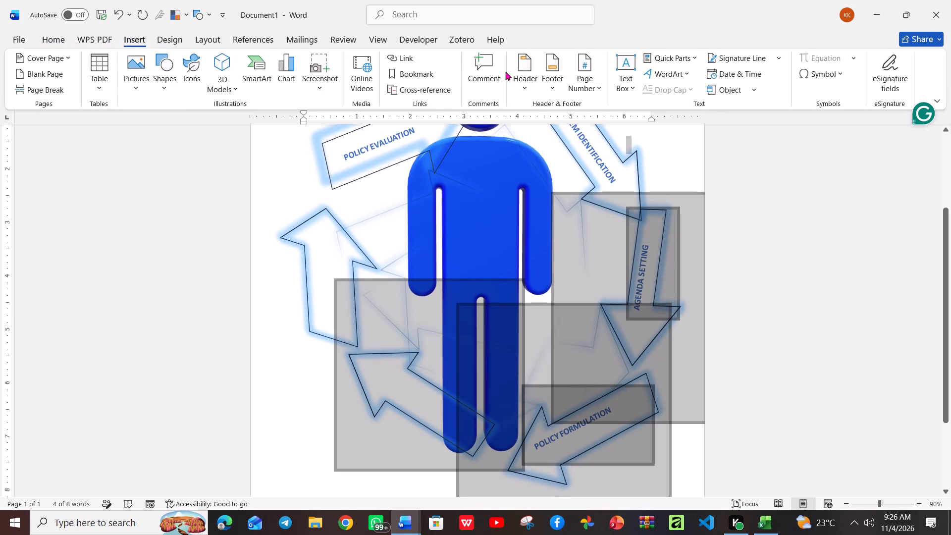
click(625, 93)
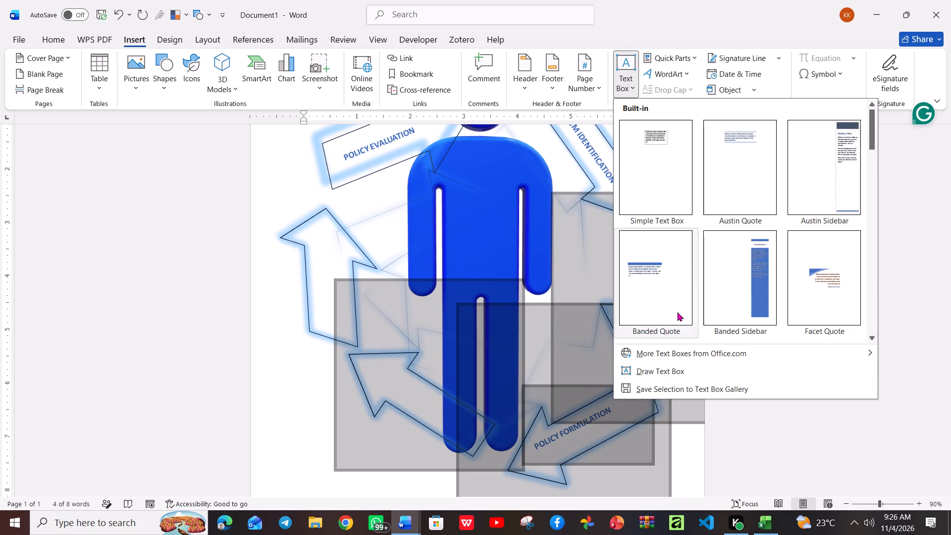
click(656, 366)
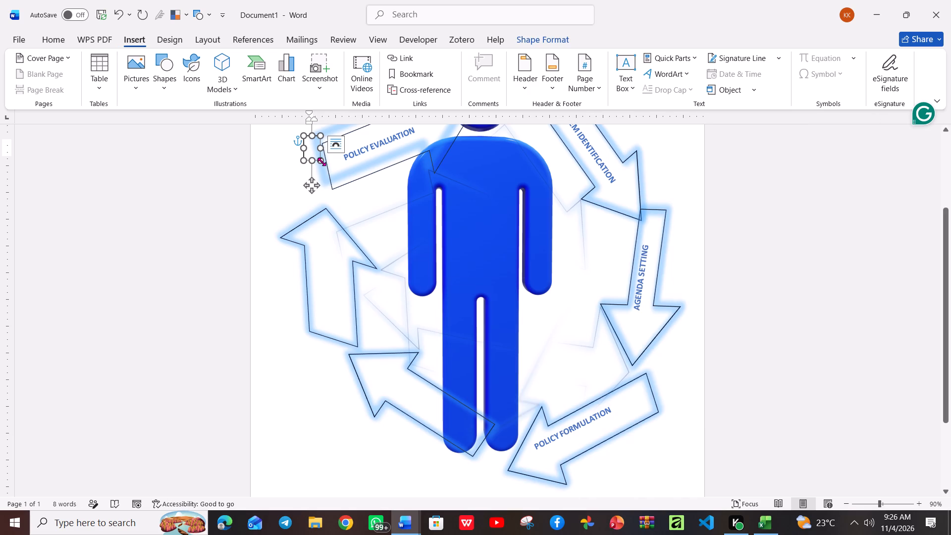
drag(321, 161, 412, 443)
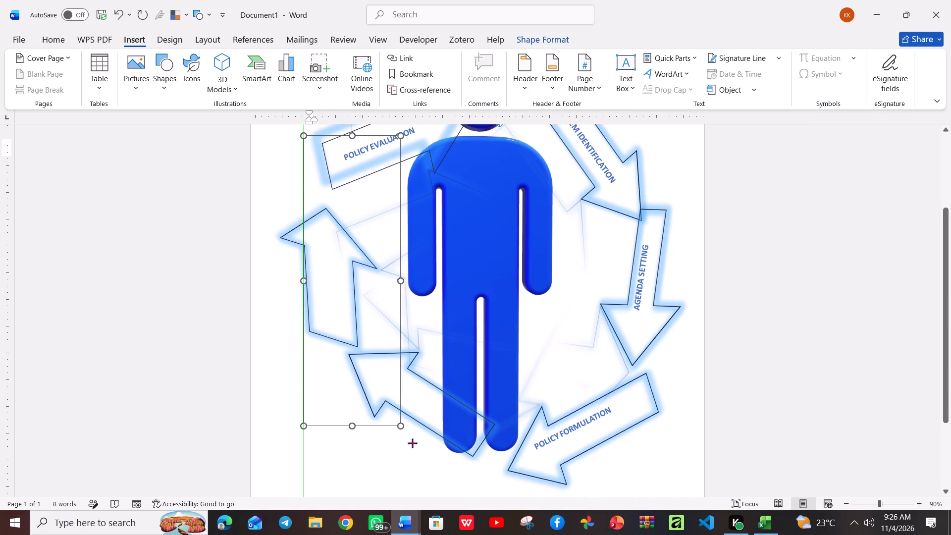
drag(412, 443, 438, 508)
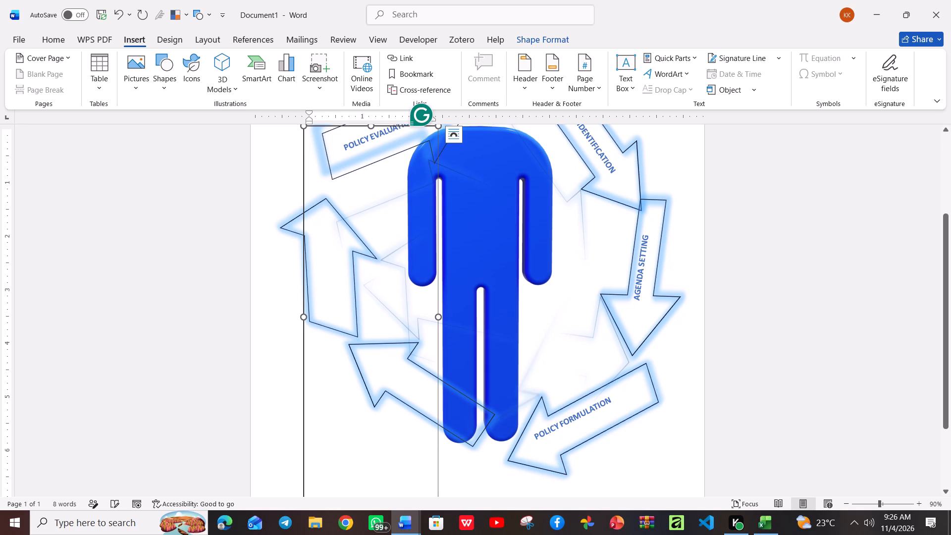
drag(302, 129, 332, 176)
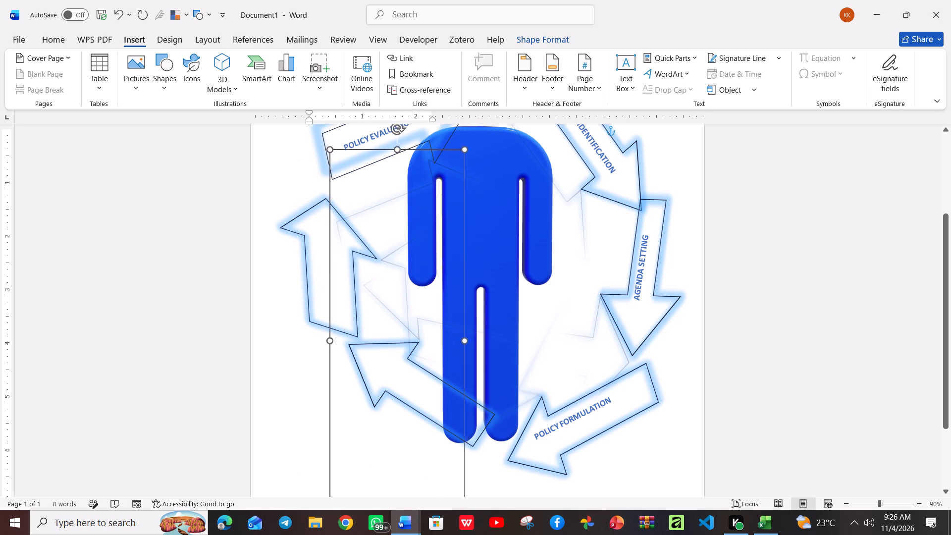
drag(332, 176, 344, 197)
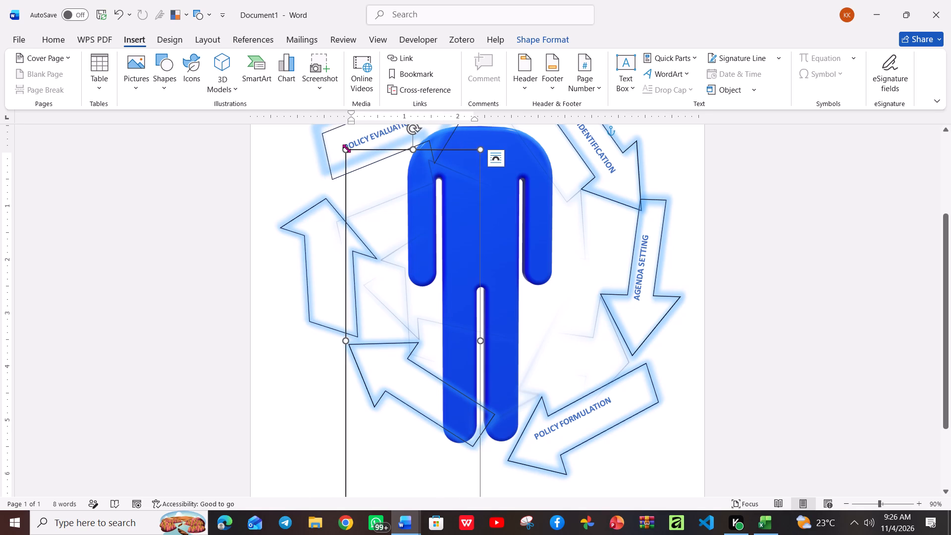
drag(346, 148, 366, 421)
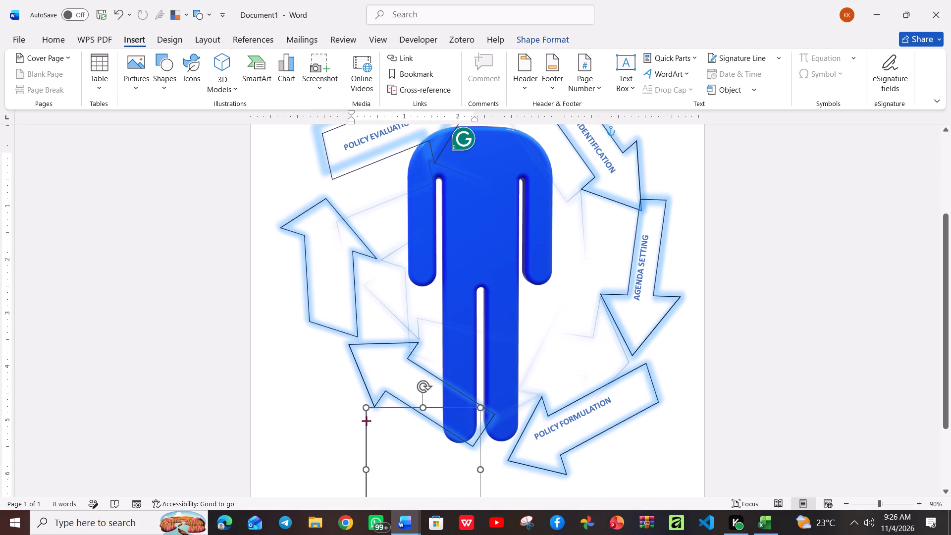
drag(366, 421, 366, 450)
scroll(366, 450, down, 1)
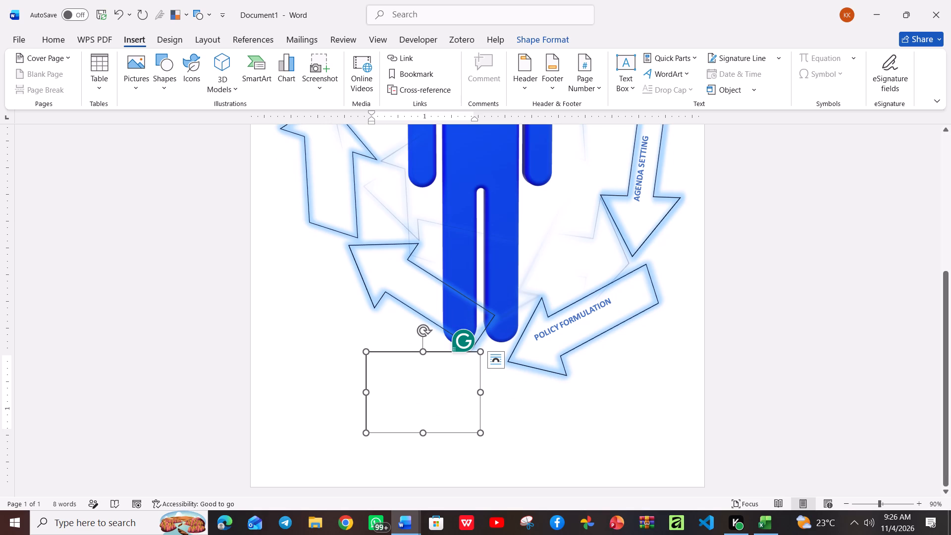
drag(482, 391, 514, 392)
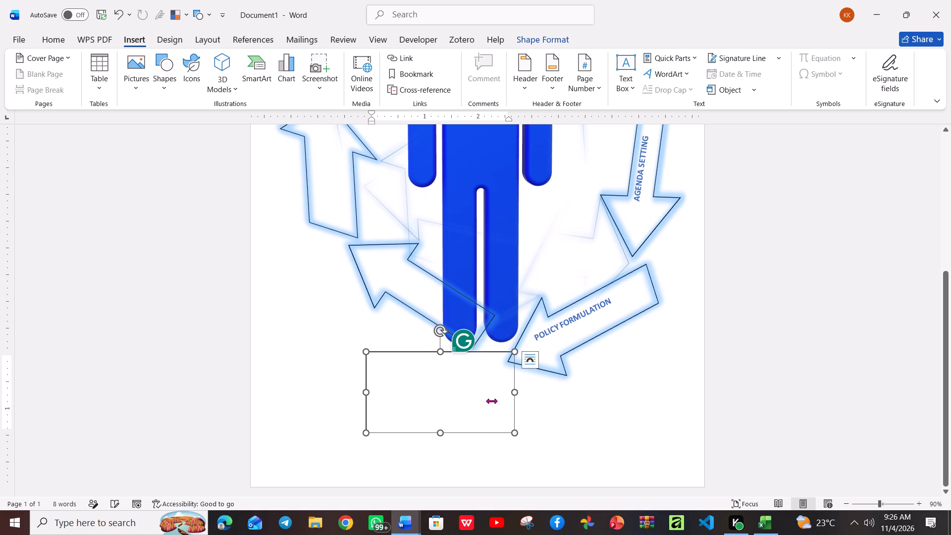
drag(442, 434, 439, 405)
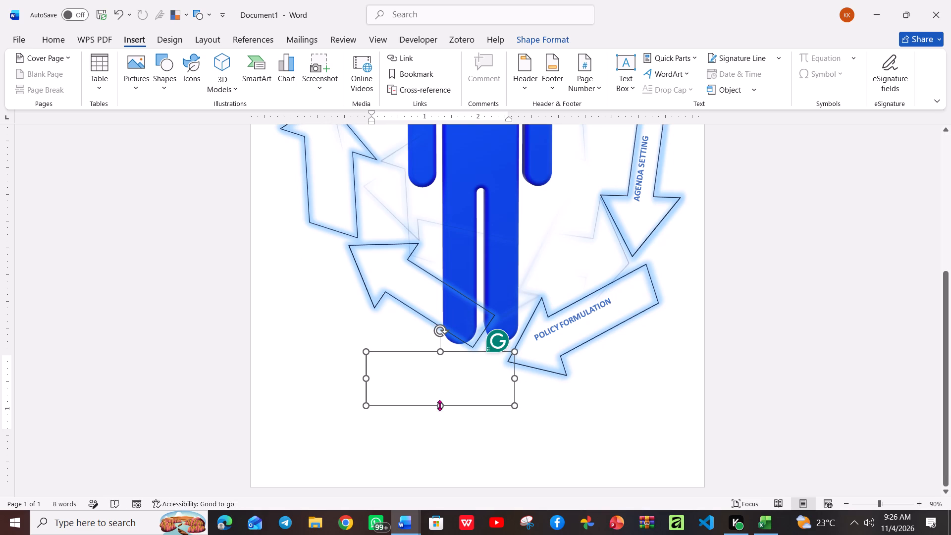
Enter POLICY ADOPTION in the new text box and format the text bold and blue.
click(410, 377)
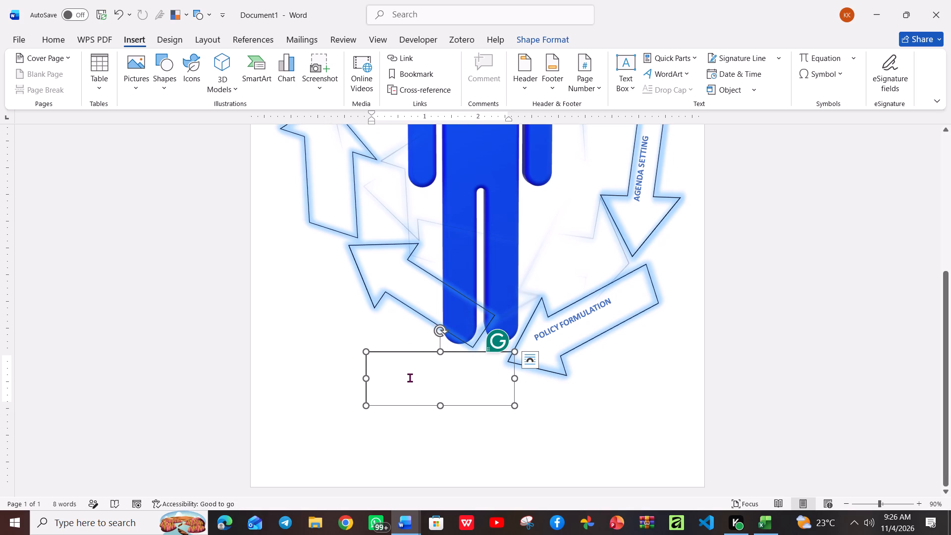
text(POLIC)
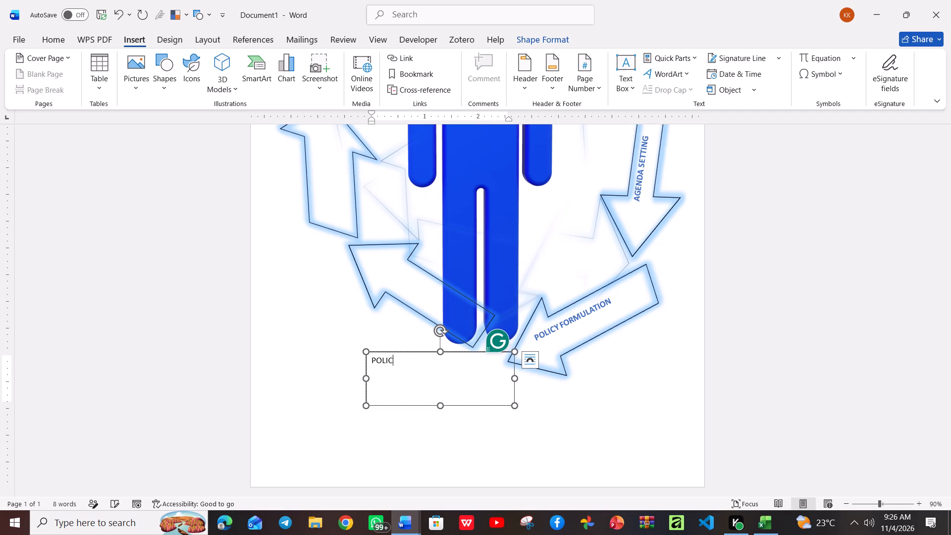
text(Y ADOPTION)
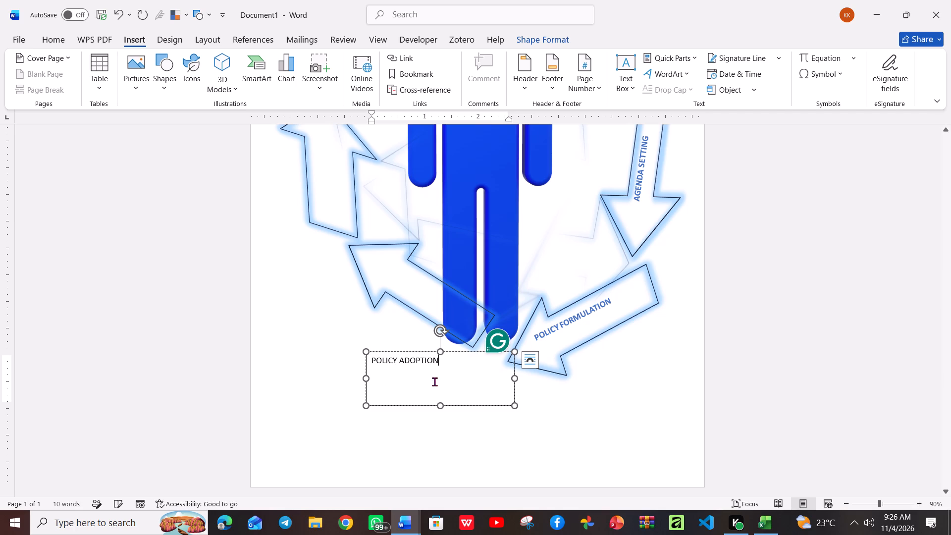
drag(452, 373, 391, 370)
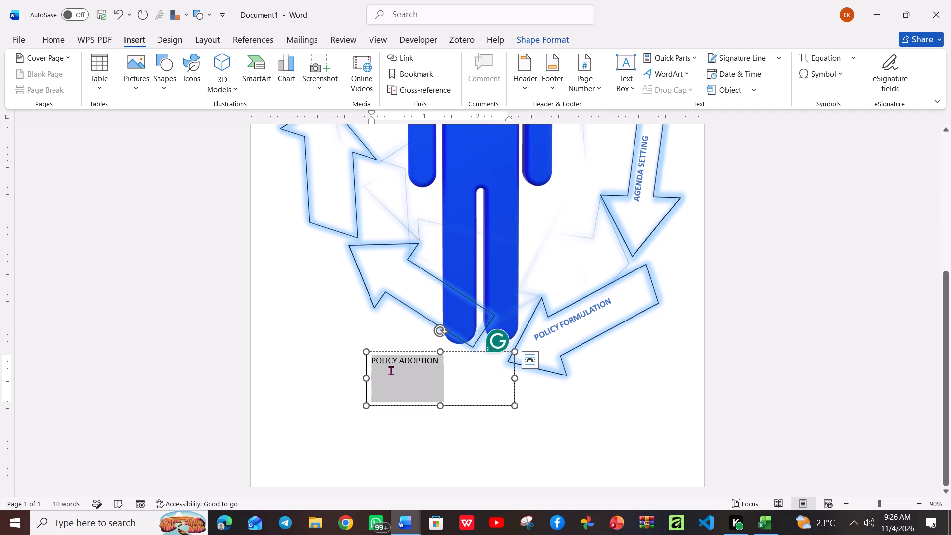
drag(391, 370, 388, 370)
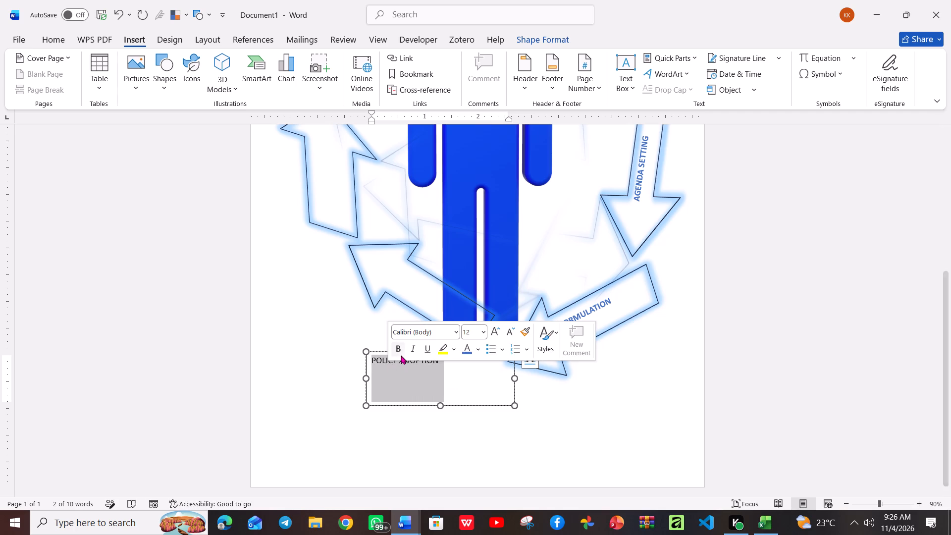
click(399, 349)
click(469, 352)
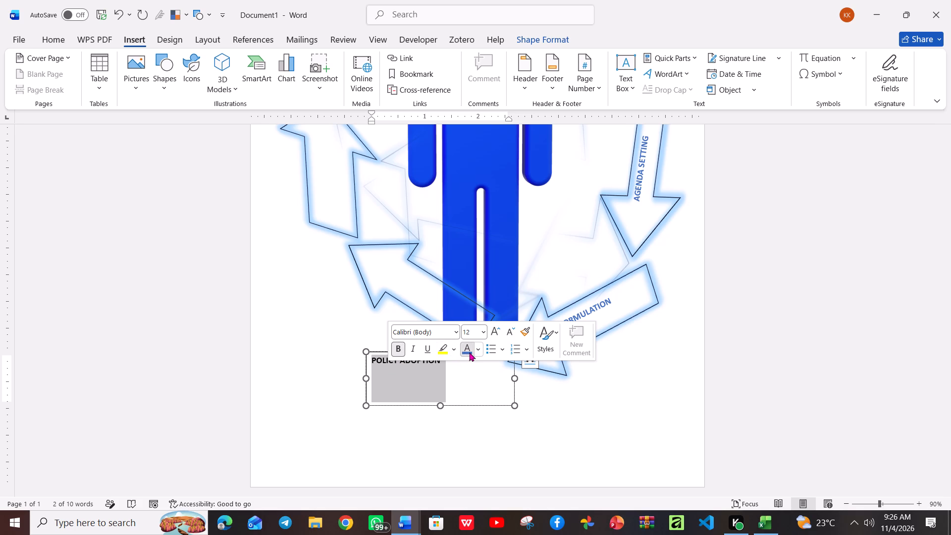
Resize the lower-left arrow so it extends outward away from the figure's legs, and rotate it slightly clockwise.
click(406, 295)
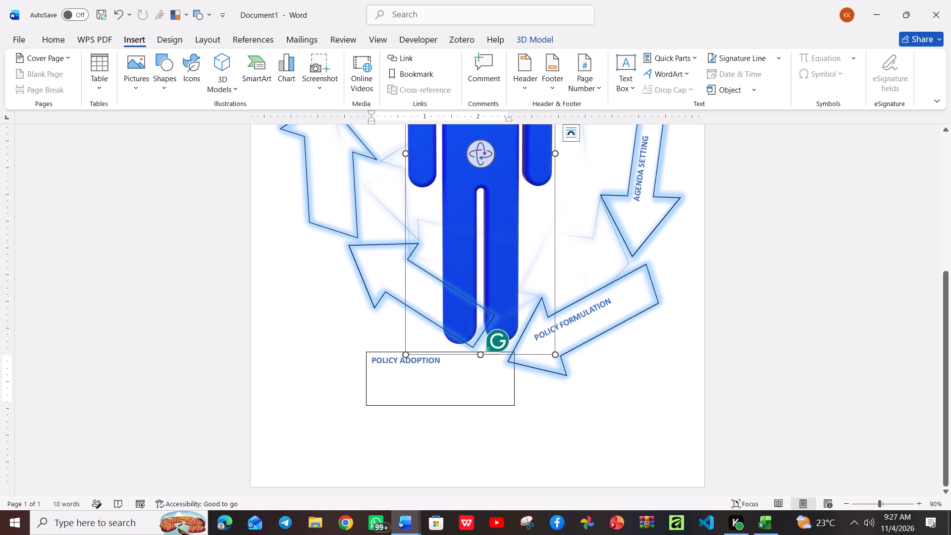
click(374, 305)
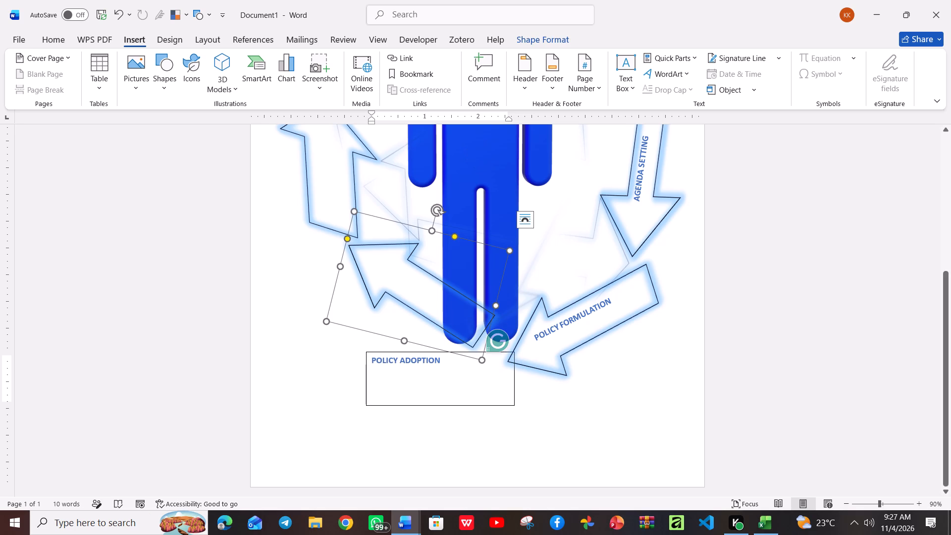
drag(405, 285, 397, 295)
click(397, 295)
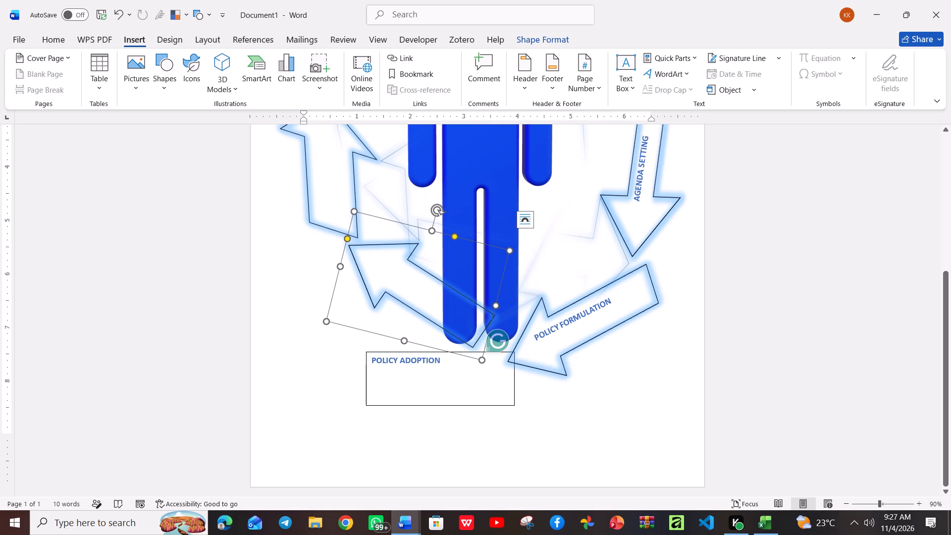
drag(482, 364, 493, 381)
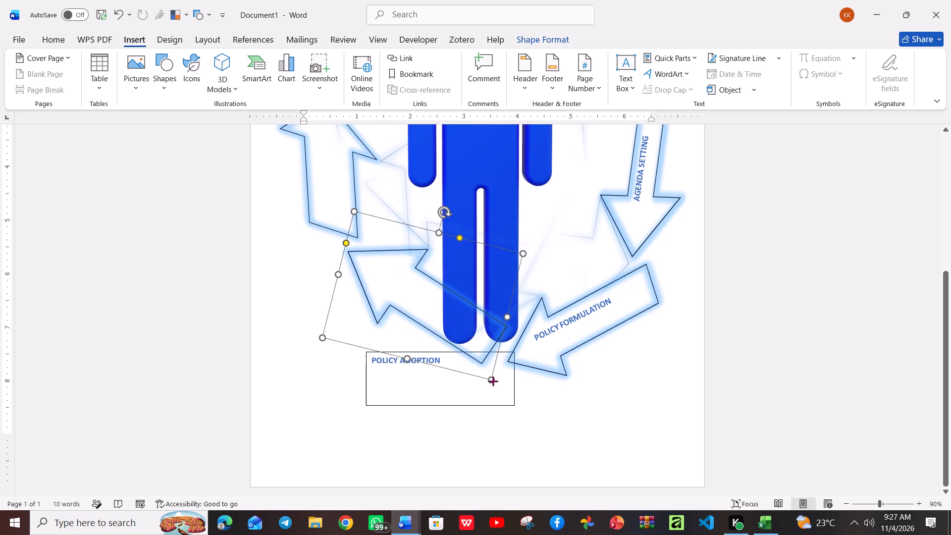
drag(493, 381, 494, 387)
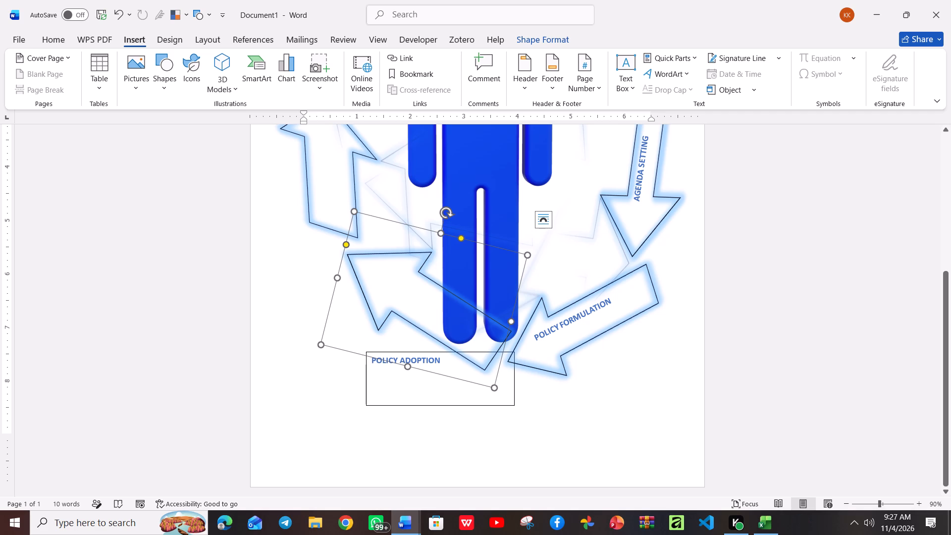
drag(319, 343, 293, 350)
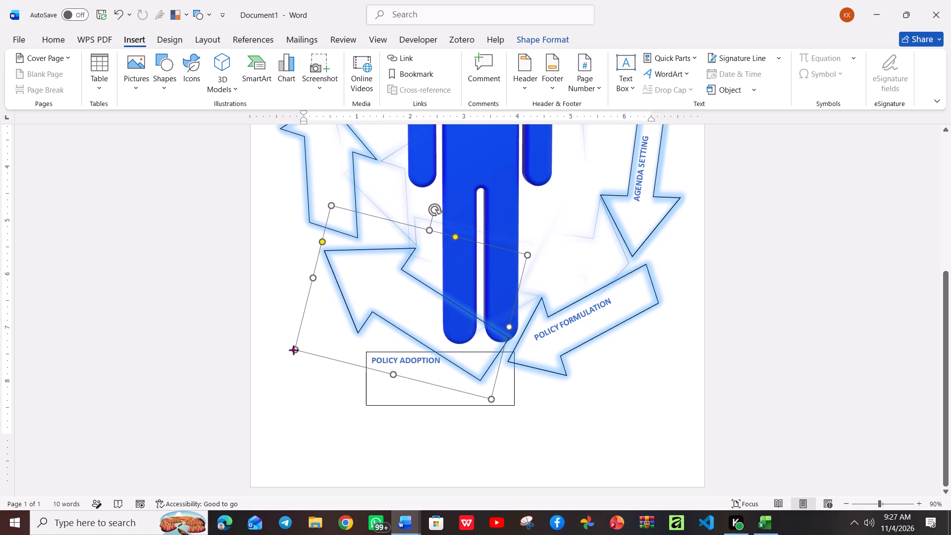
drag(293, 350, 291, 350)
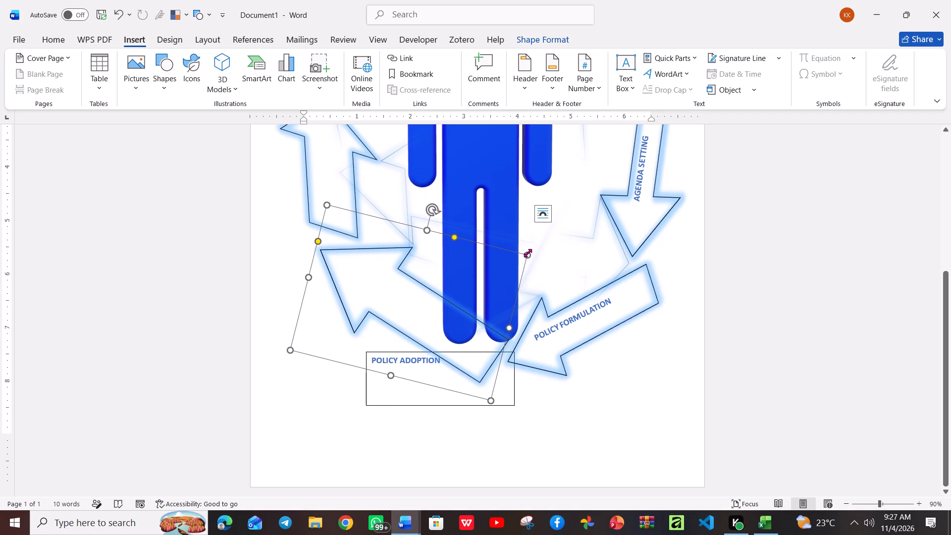
drag(528, 253, 510, 278)
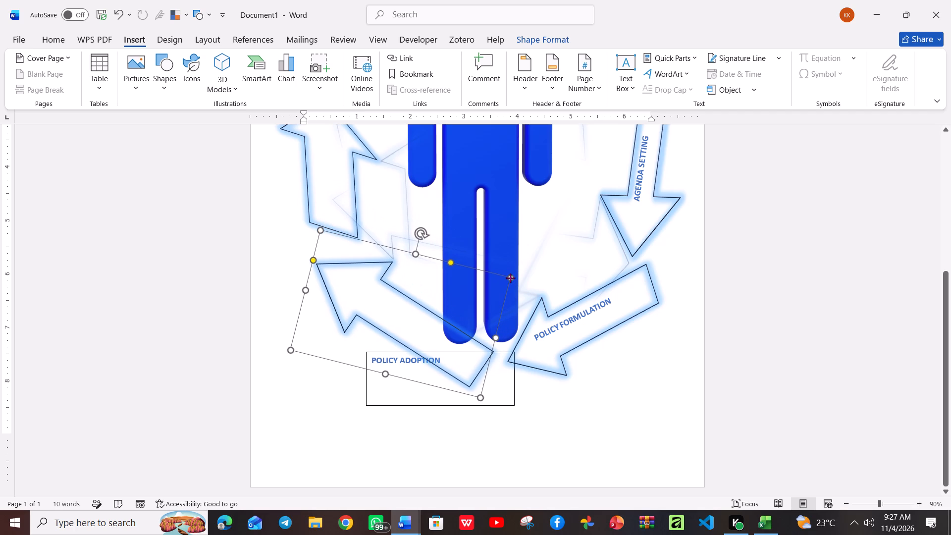
drag(510, 278, 508, 281)
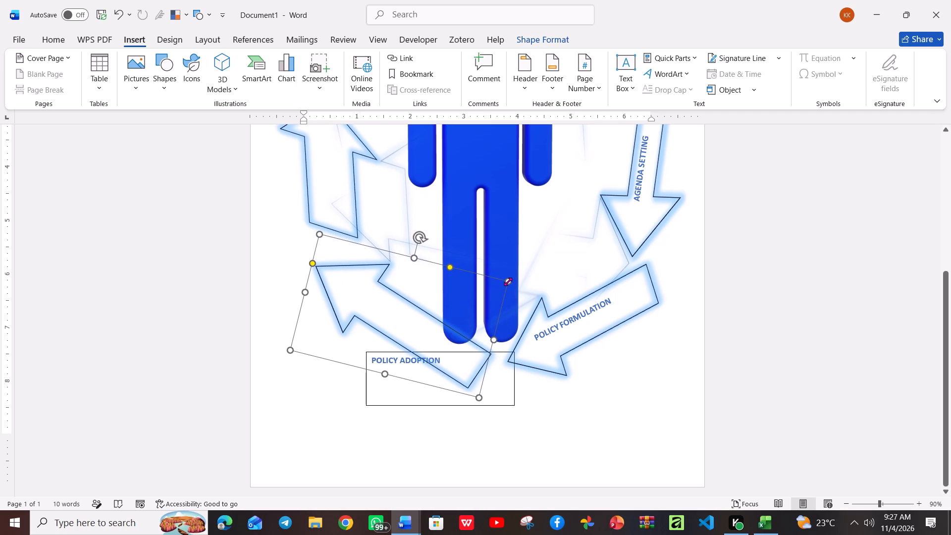
drag(417, 238, 422, 231)
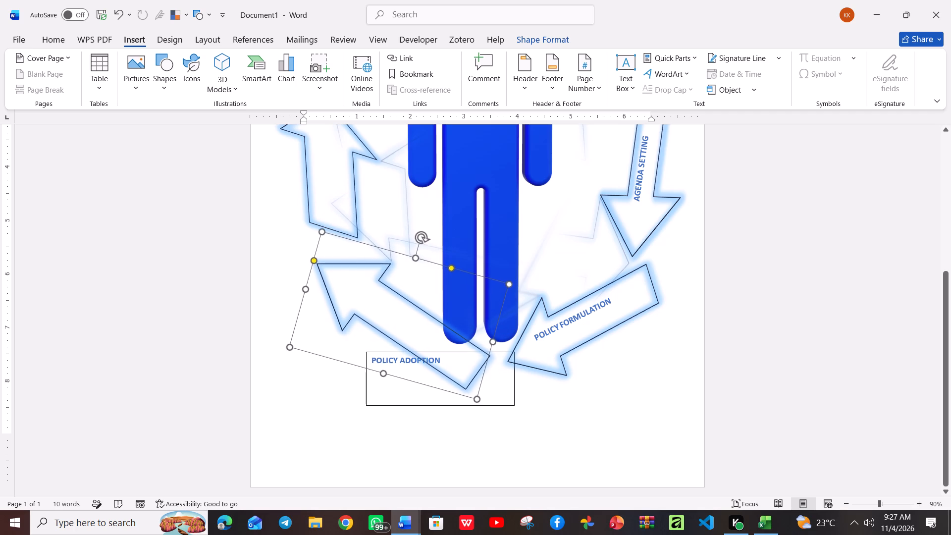
drag(422, 231, 428, 230)
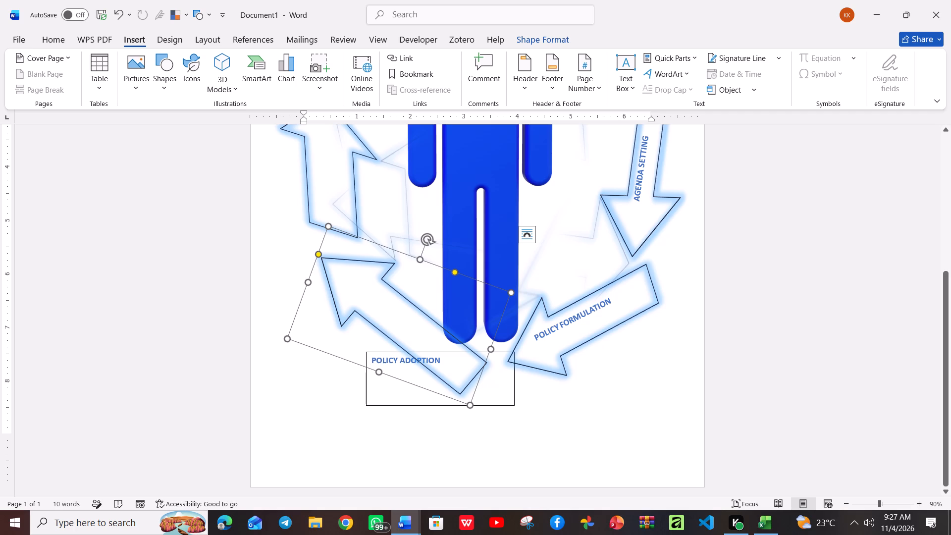
click(391, 300)
Rotate the POLICY ADOPTION text box clockwise so its text runs parallel to the lower-left arrow's shaft.
click(414, 391)
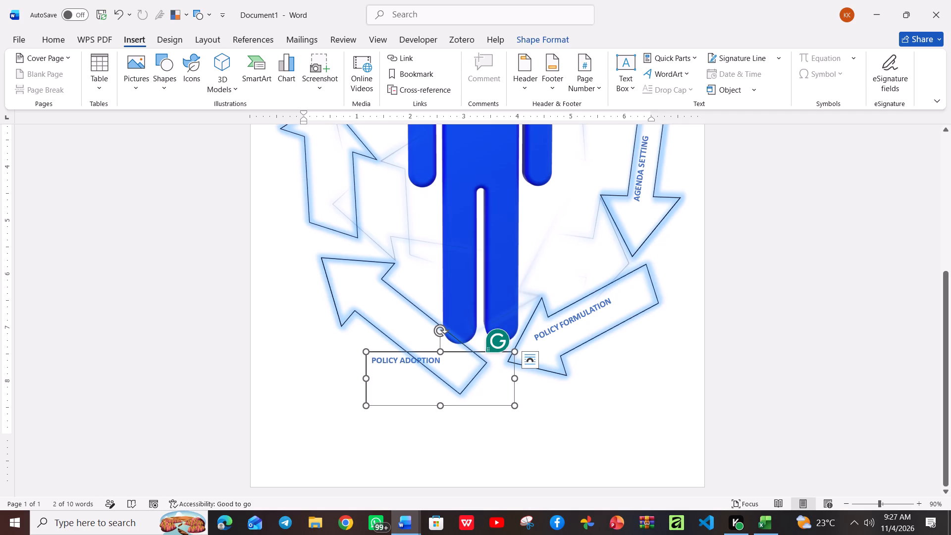
drag(436, 326, 431, 317)
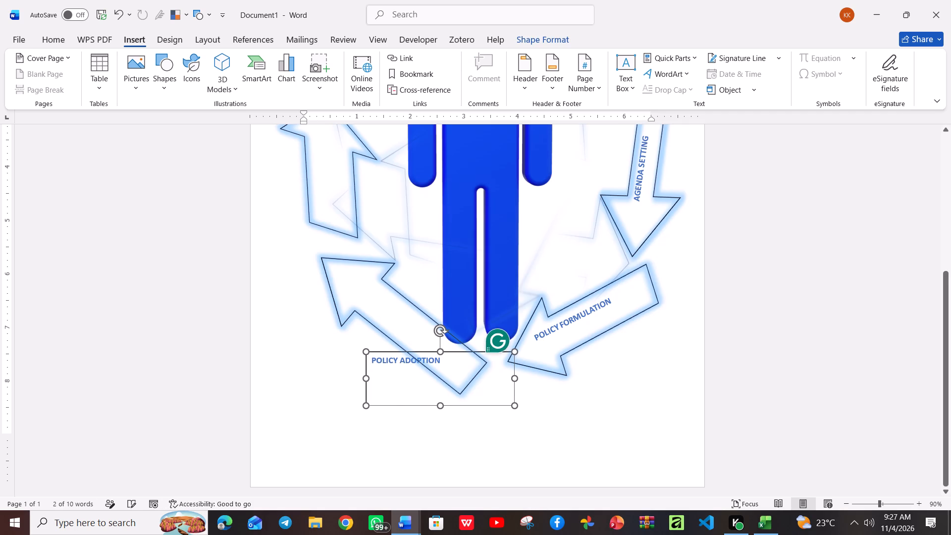
drag(431, 317, 510, 245)
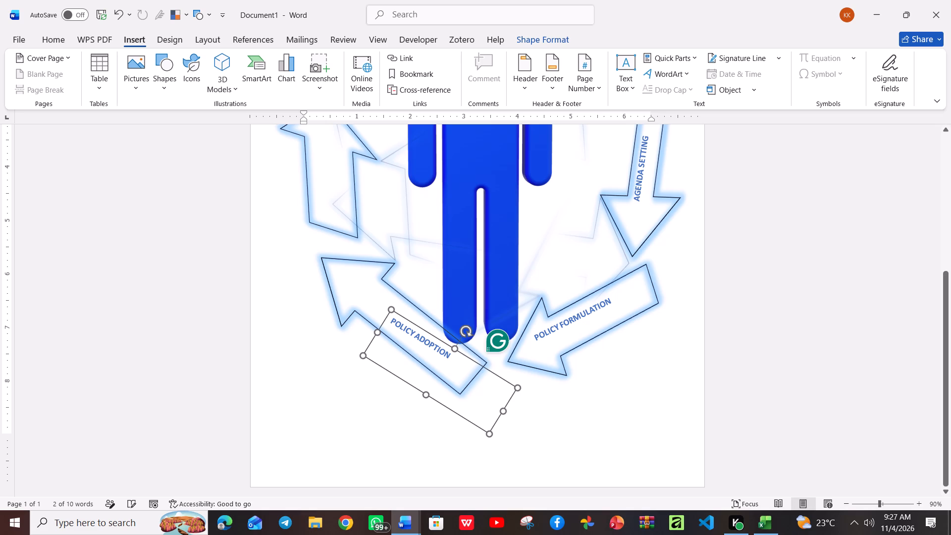
drag(510, 245, 520, 249)
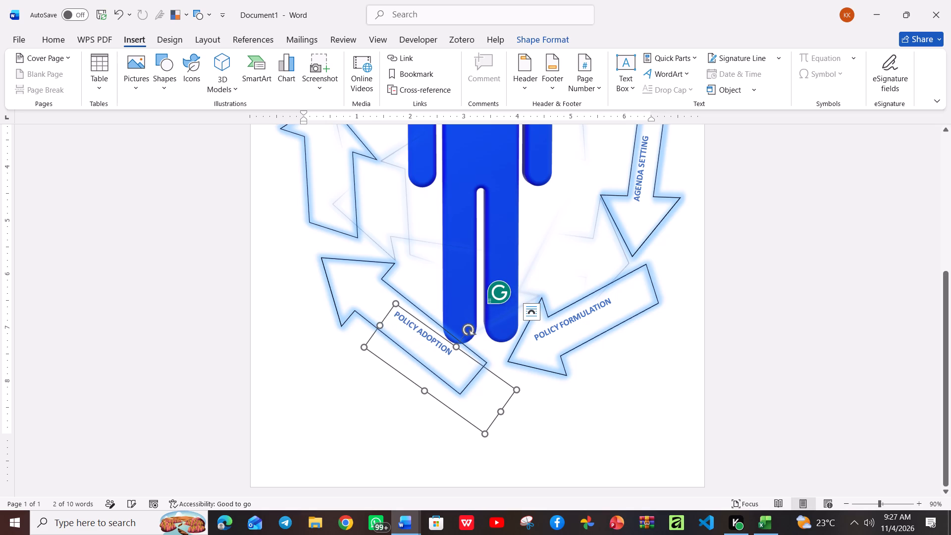
Resize the rotated POLICY ADOPTION text box so it fits closely around its label inside the lower-left arrow's shaft.
drag(381, 322, 377, 320)
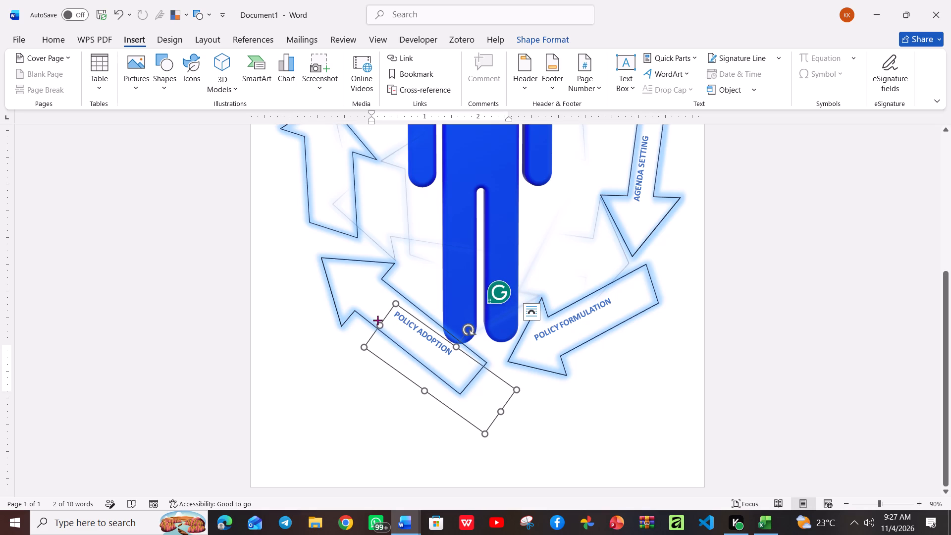
drag(377, 320, 361, 302)
drag(411, 382, 412, 380)
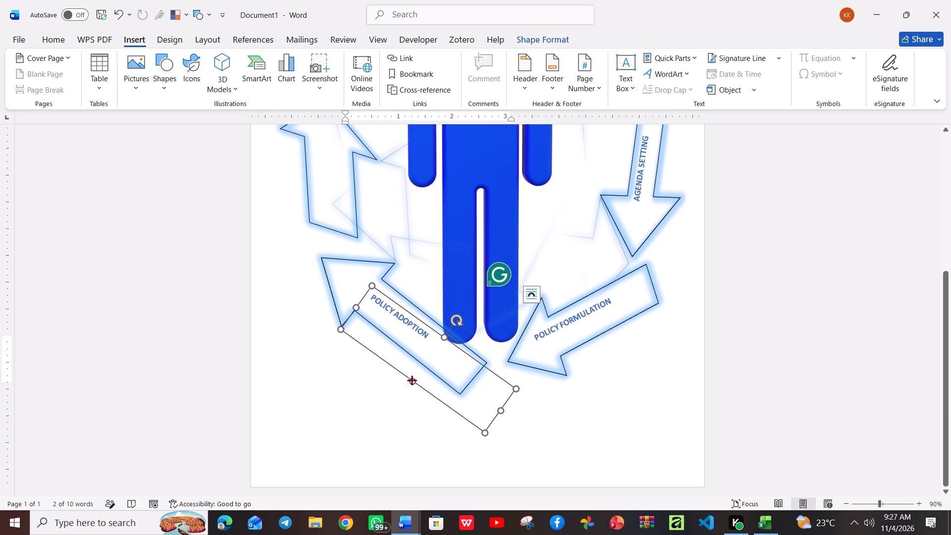
drag(412, 380, 422, 357)
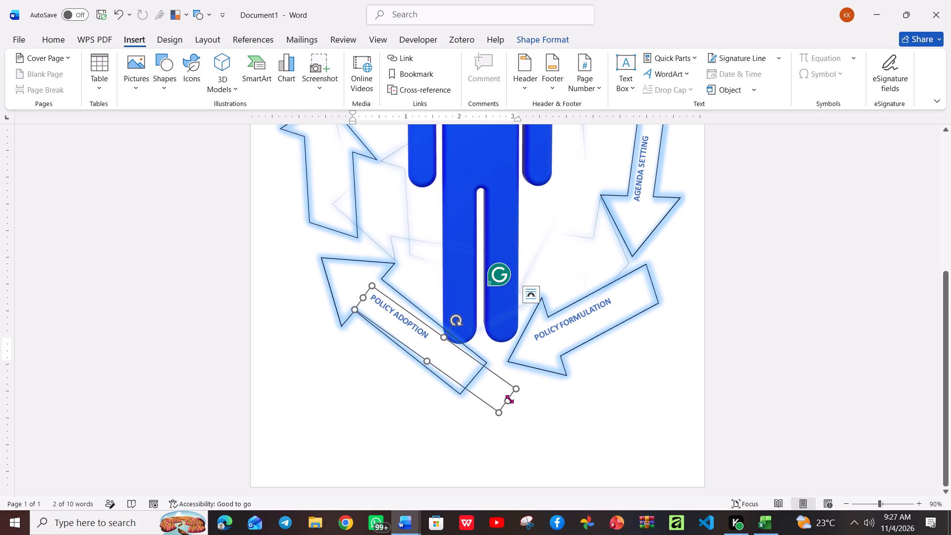
drag(509, 399, 443, 356)
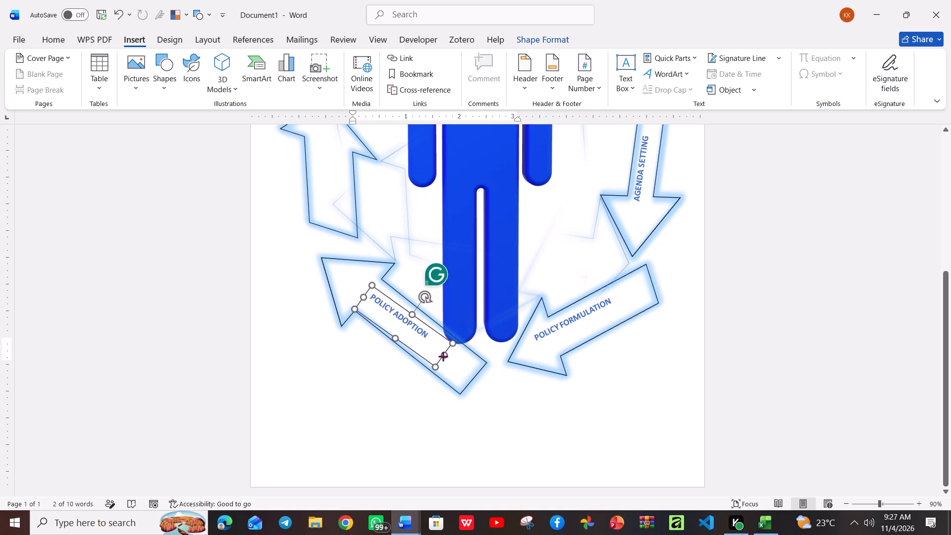
drag(443, 356, 440, 356)
click(517, 403)
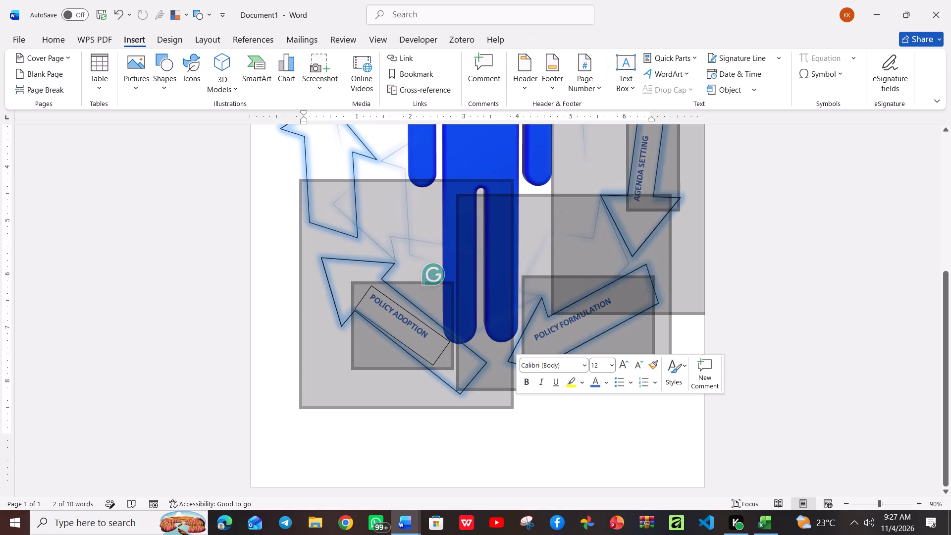
click(549, 437)
click(430, 429)
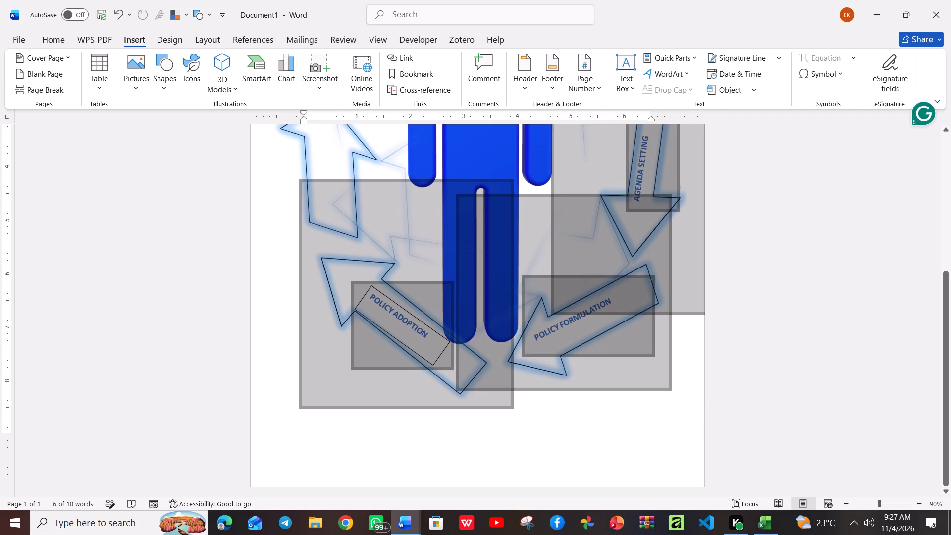
click(332, 413)
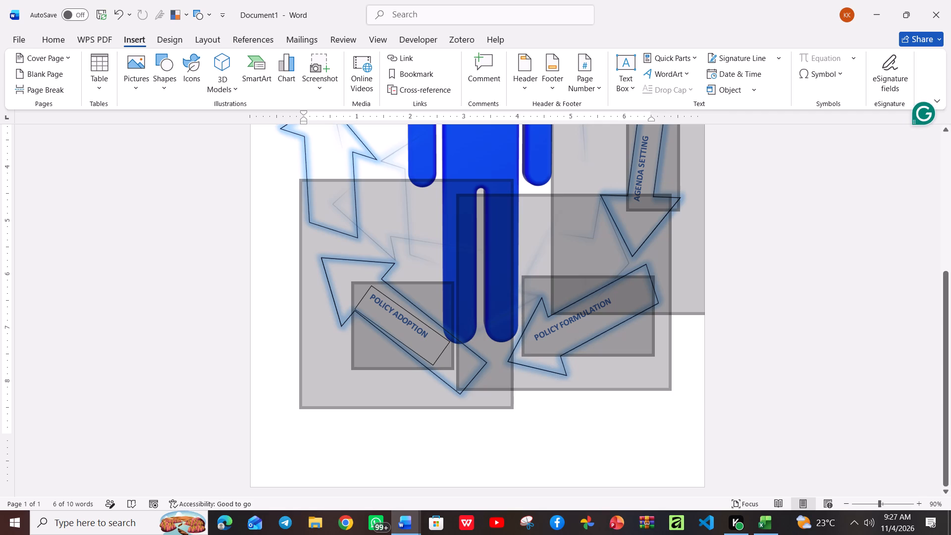
click(644, 434)
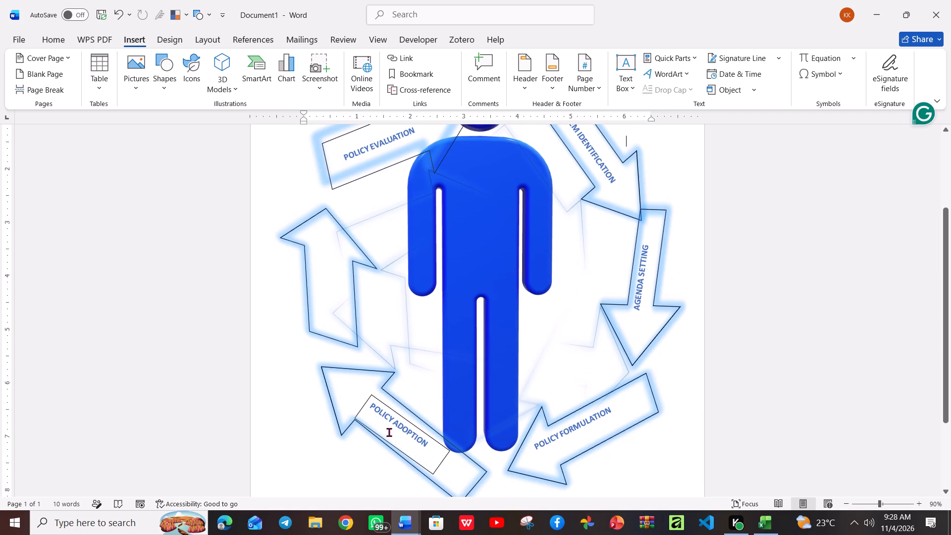
Remove the outline from the POLICY ADOPTION text box.
click(377, 416)
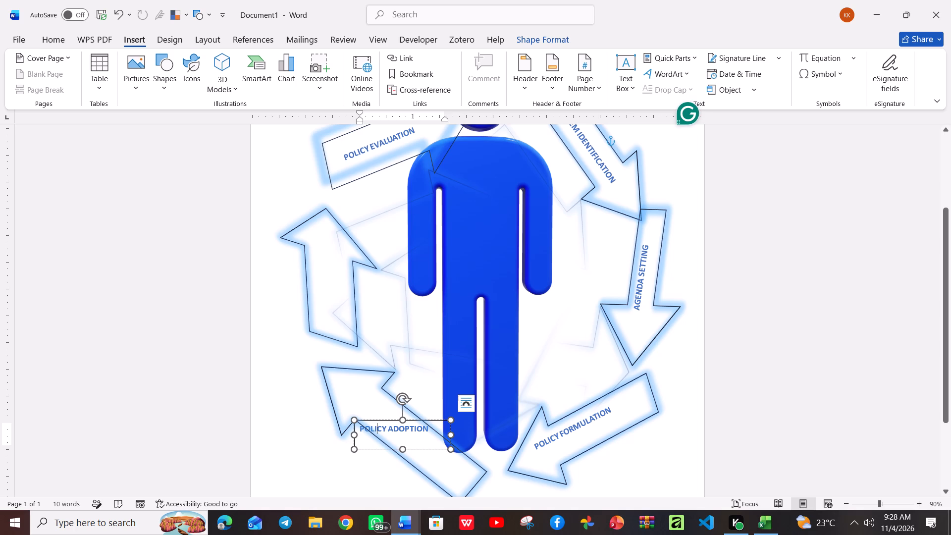
click(385, 423)
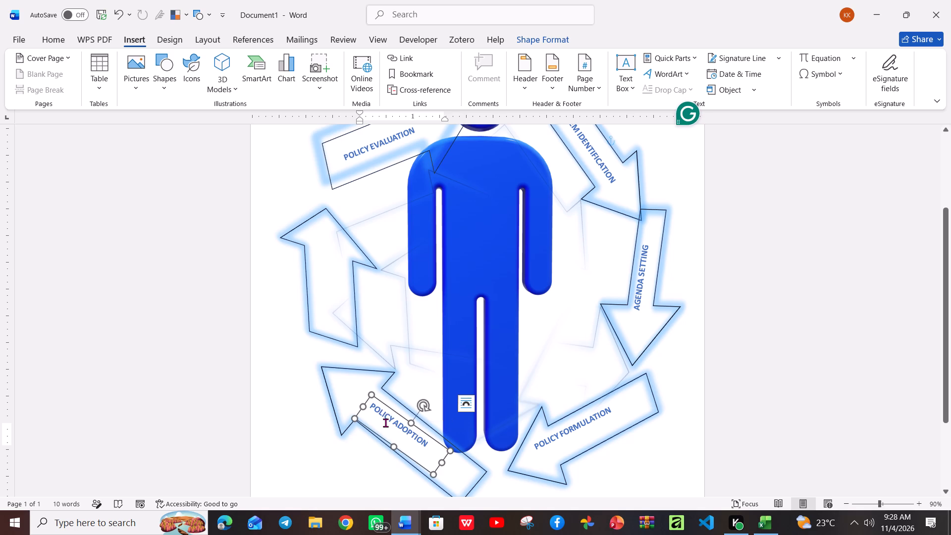
click(408, 423)
right_click(408, 423)
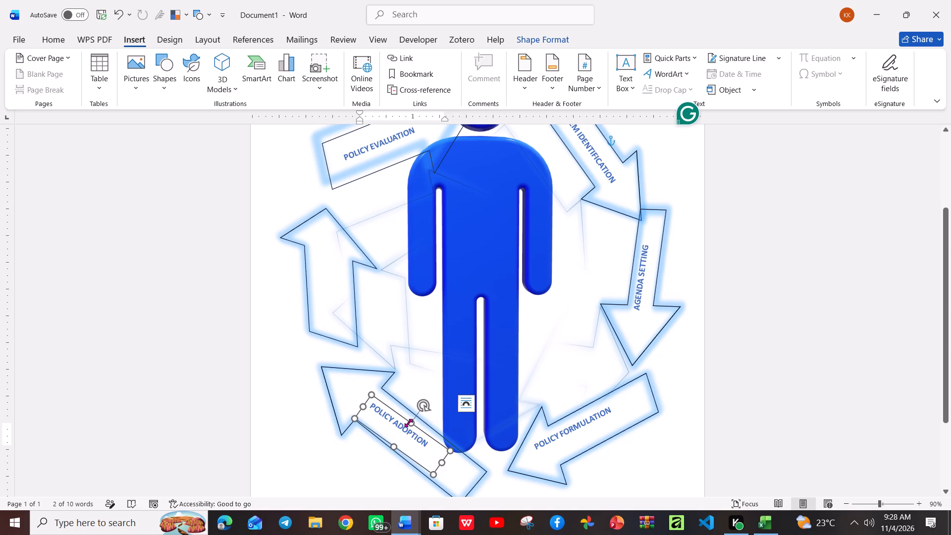
click(481, 438)
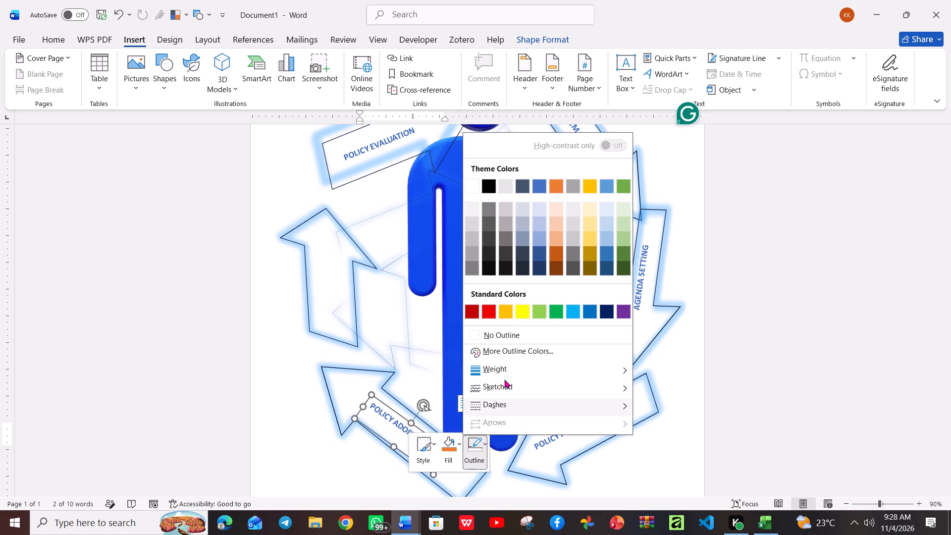
click(504, 331)
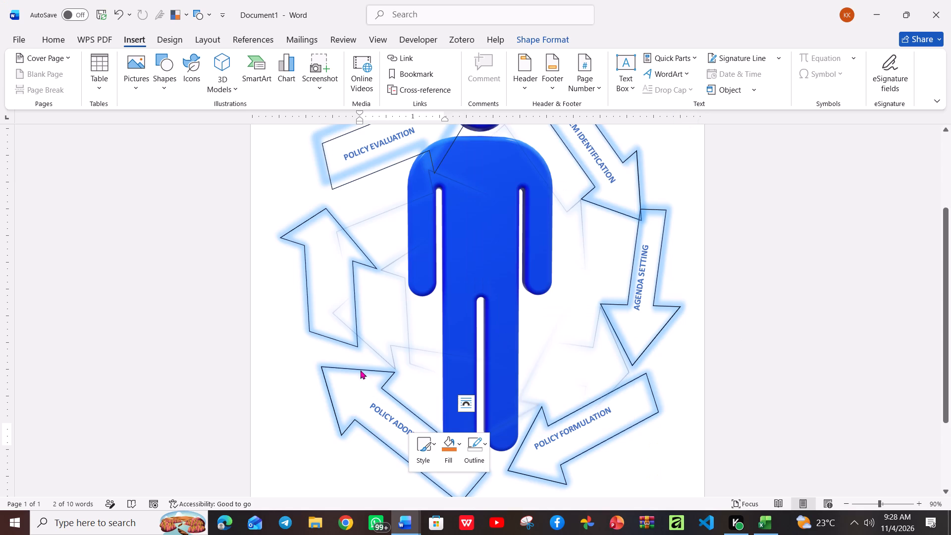
Insert a text box over the unlabelled left arrow and widen it to about 2.31", keeping it 1" high.
scroll(341, 315, up, 1)
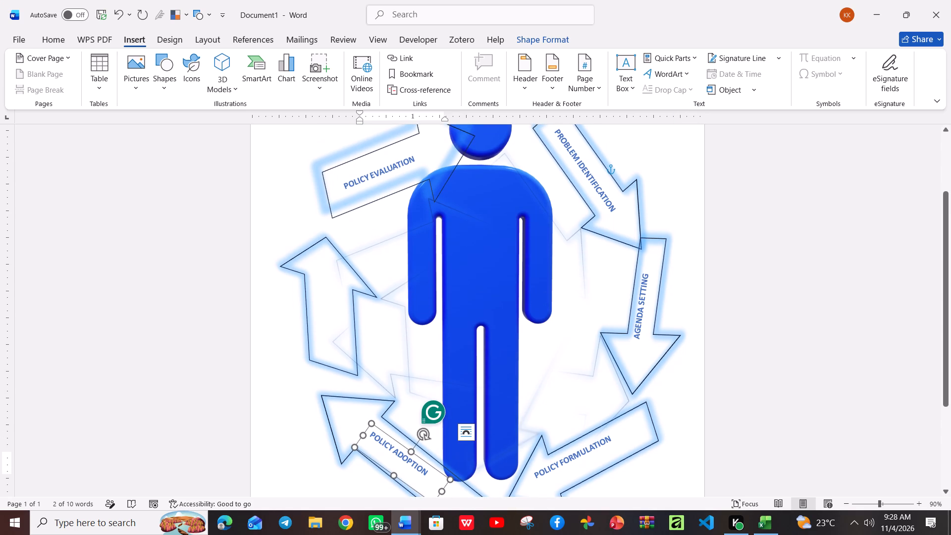
click(625, 82)
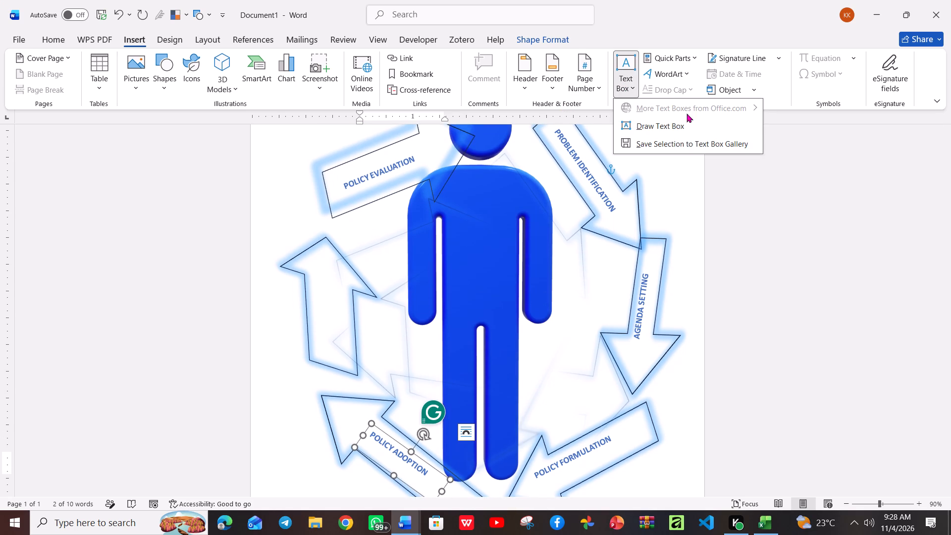
click(685, 124)
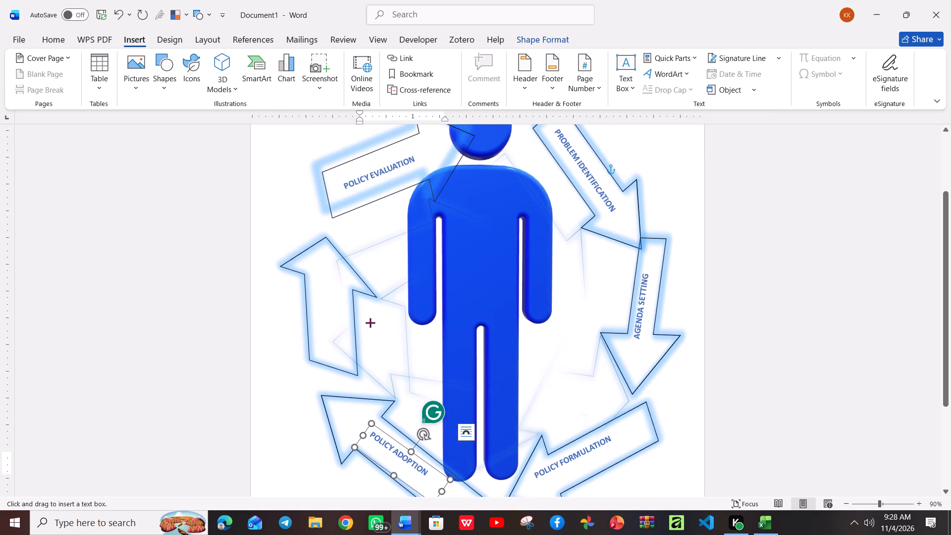
click(328, 306)
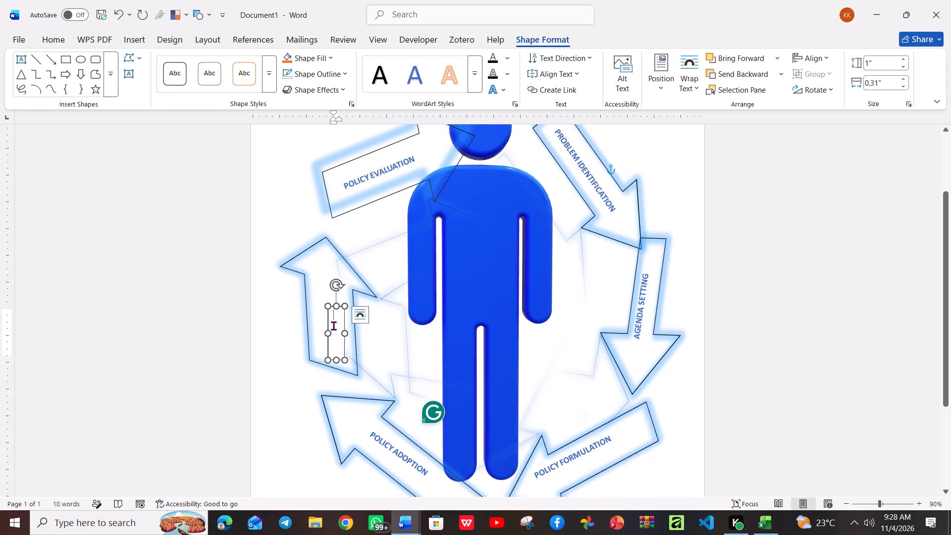
drag(346, 336, 416, 327)
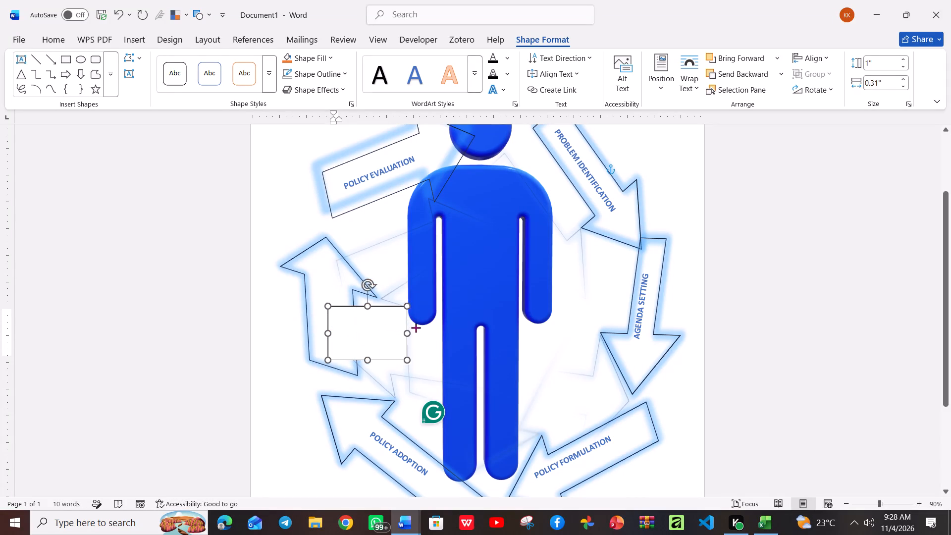
drag(416, 327, 451, 329)
Enter POLICY IMPLEMENTATION in the new text box and format the text bold and blue.
click(352, 331)
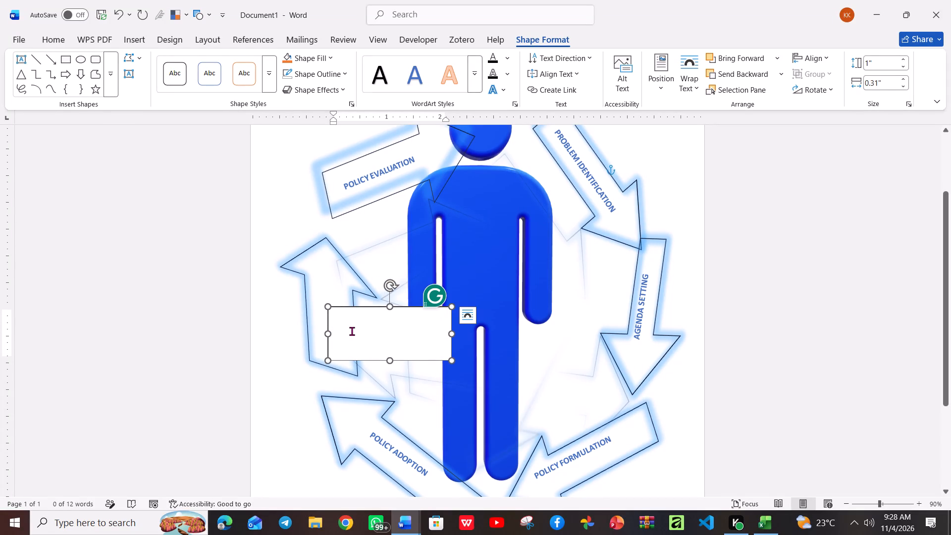
text(POLICY IMPLEM)
text(ENTATION)
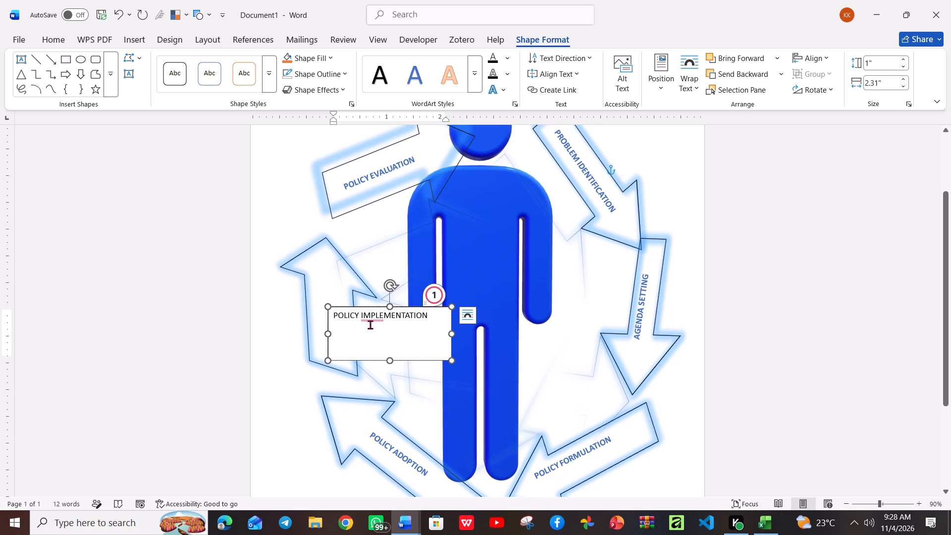
drag(435, 321, 333, 325)
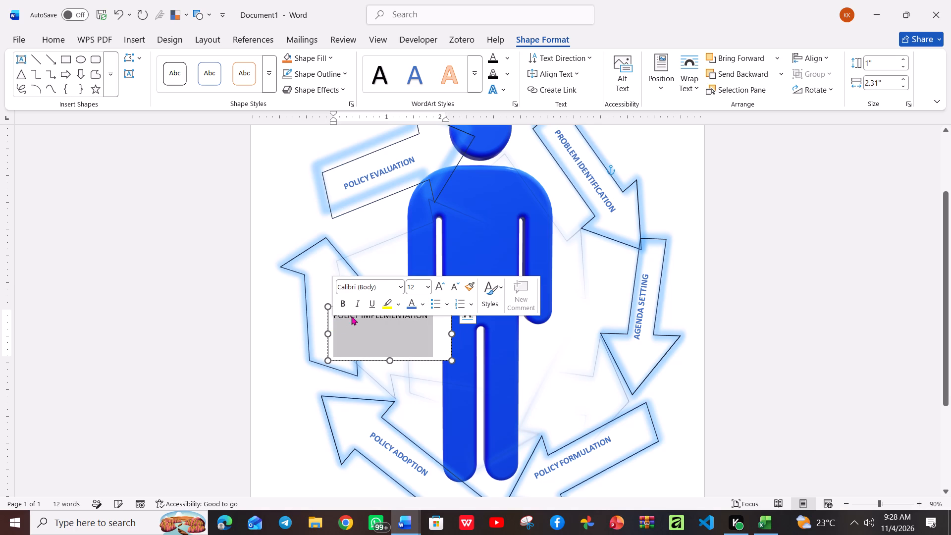
click(342, 306)
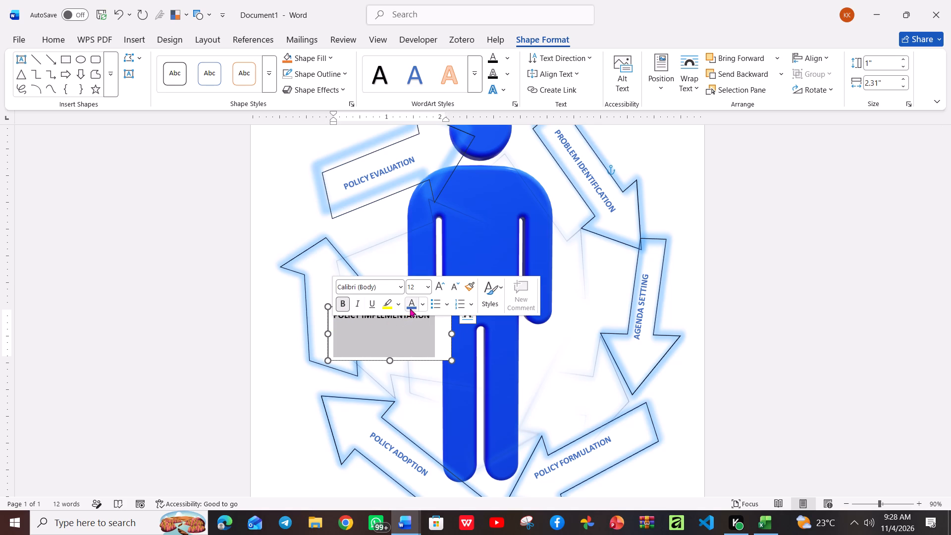
click(410, 306)
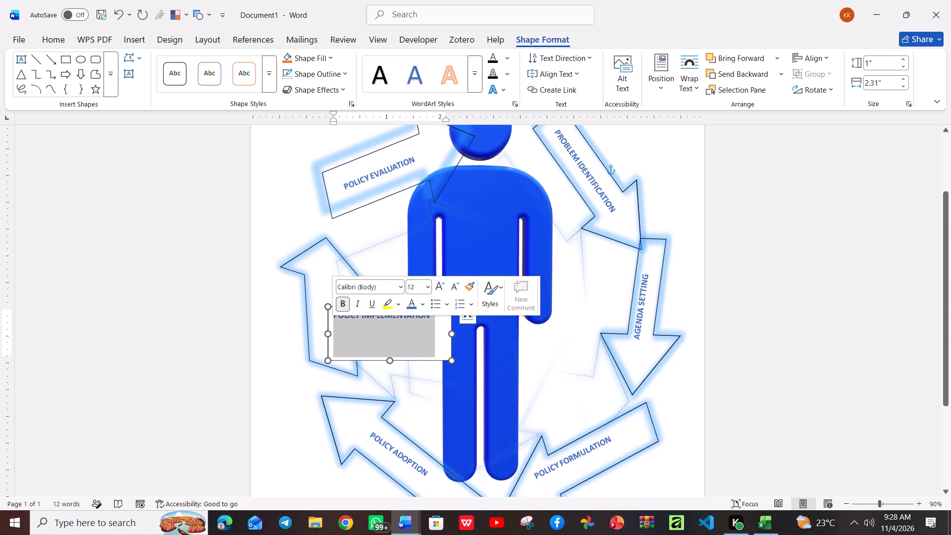
Shrink the POLICY IMPLEMENTATION text box to about 0.5" high and 2.09" wide.
drag(388, 360, 382, 344)
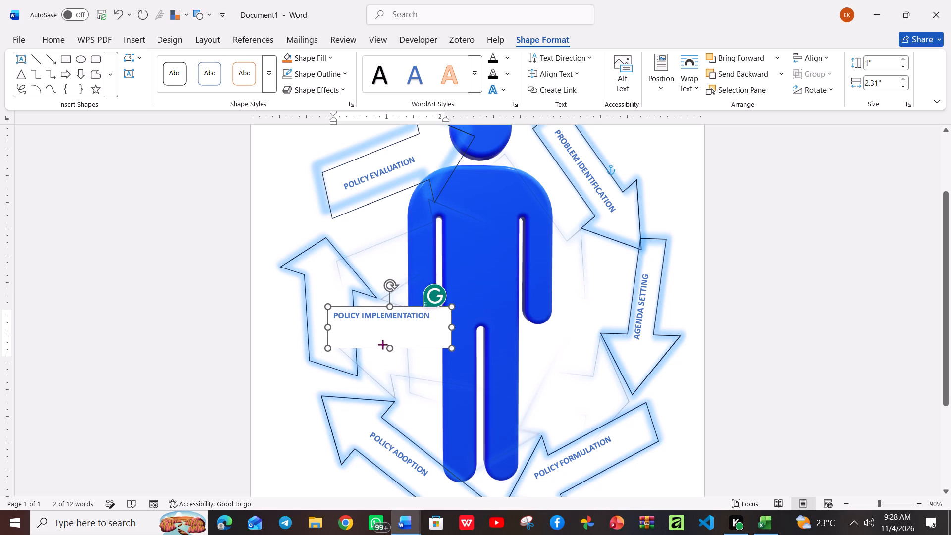
drag(382, 344, 382, 333)
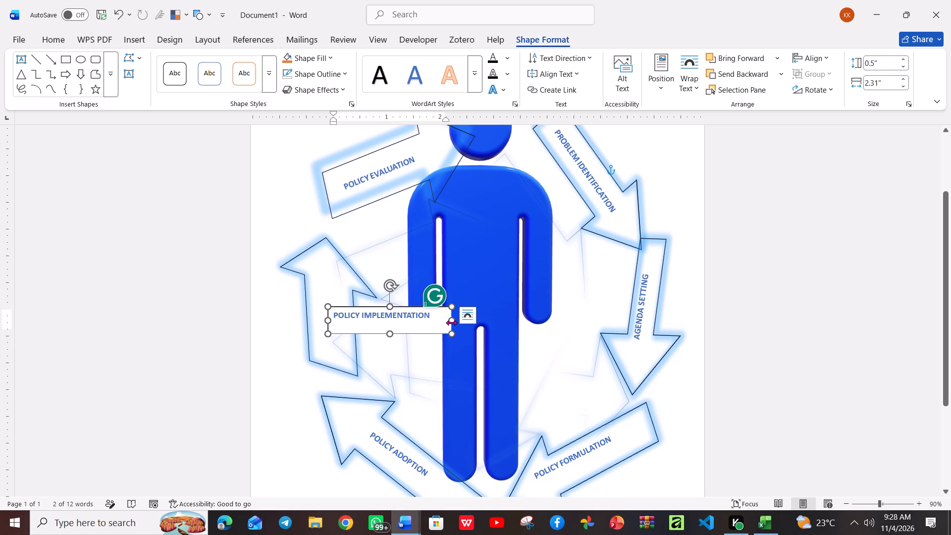
click(452, 316)
drag(452, 319, 440, 320)
click(397, 348)
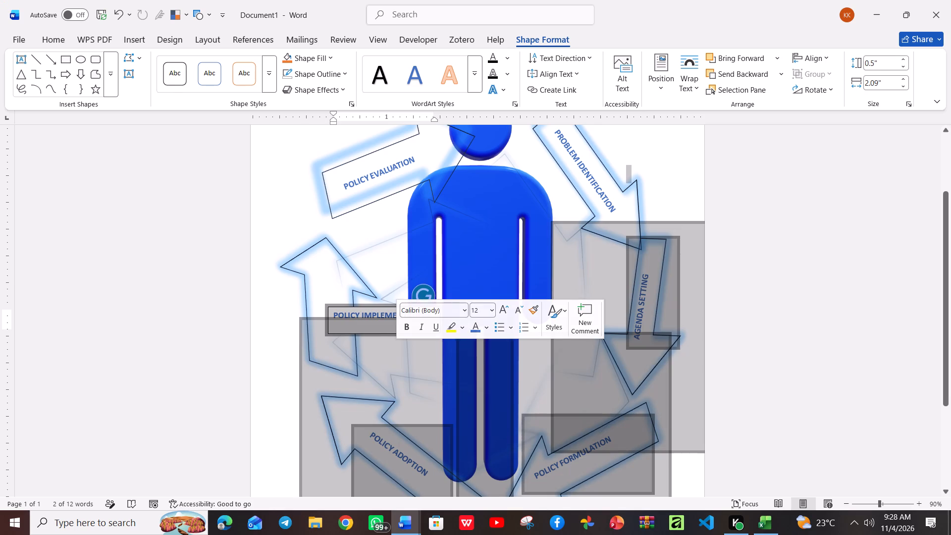
Rotate the POLICY IMPLEMENTATION text box clockwise to a steep, nearly vertical angle beside the left arrow, with the text reading downward.
click(345, 308)
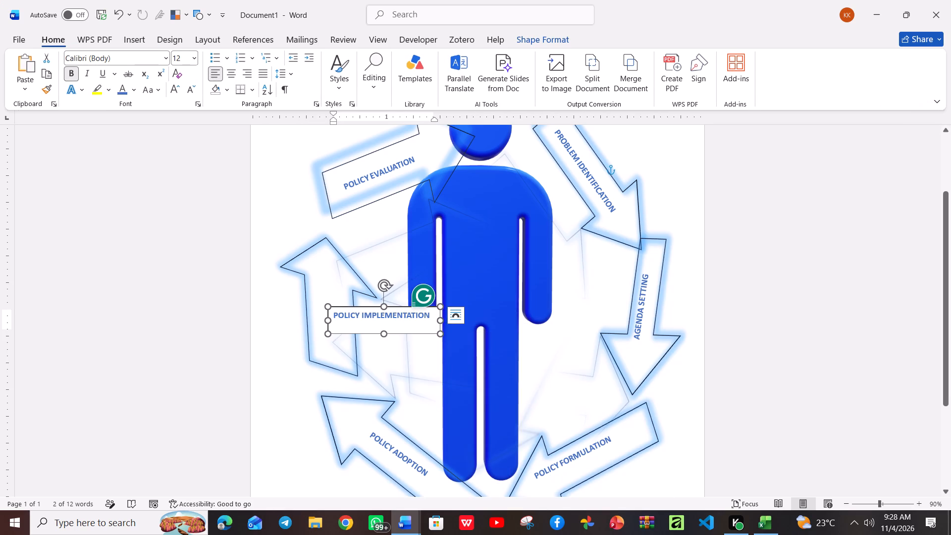
drag(383, 278, 403, 267)
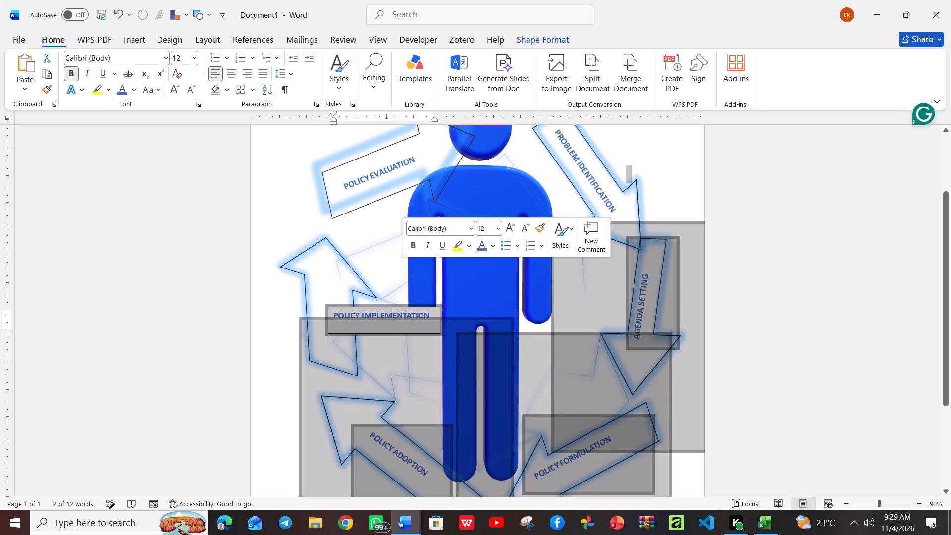
click(382, 309)
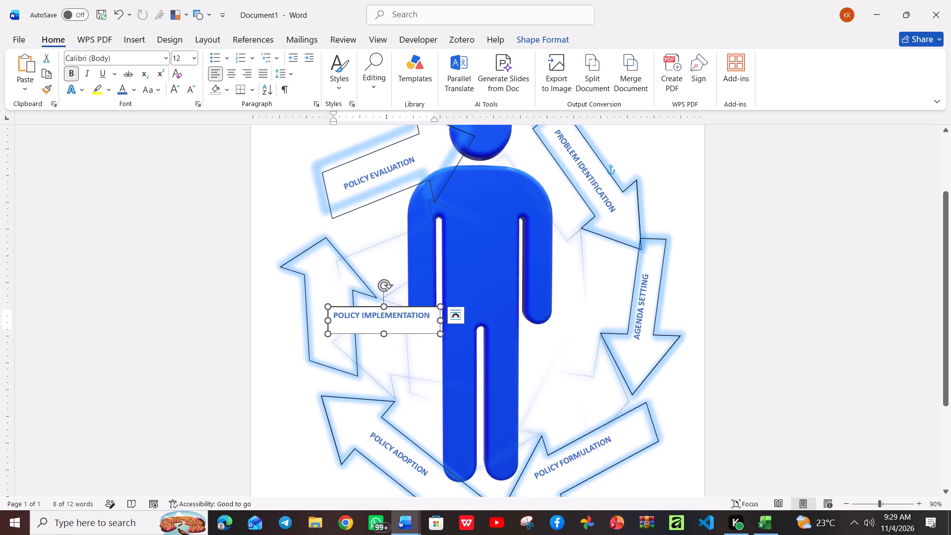
drag(386, 287, 424, 288)
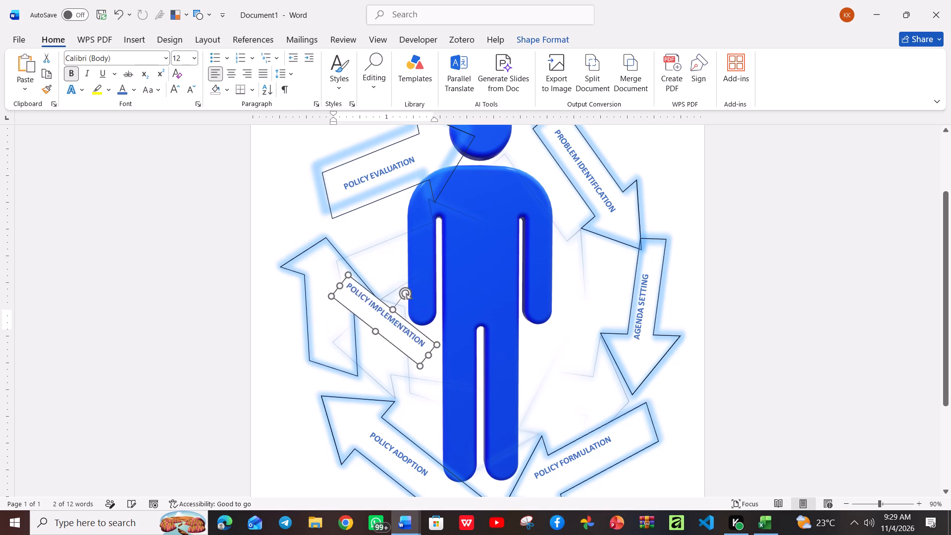
drag(424, 288, 429, 311)
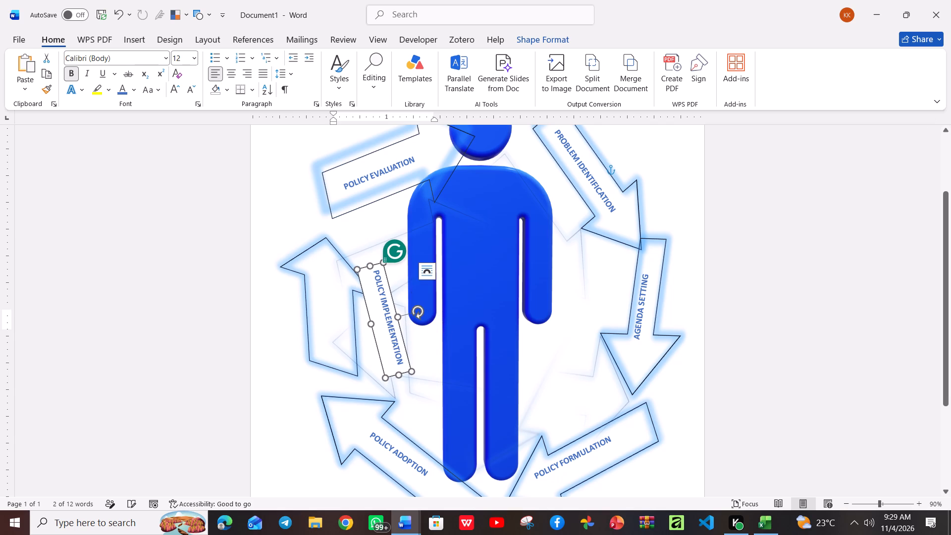
Shift the POLICY IMPLEMENTATION text box onto the left arrow by adjusting its long edges, and rotate it closer to vertical.
drag(373, 323, 353, 325)
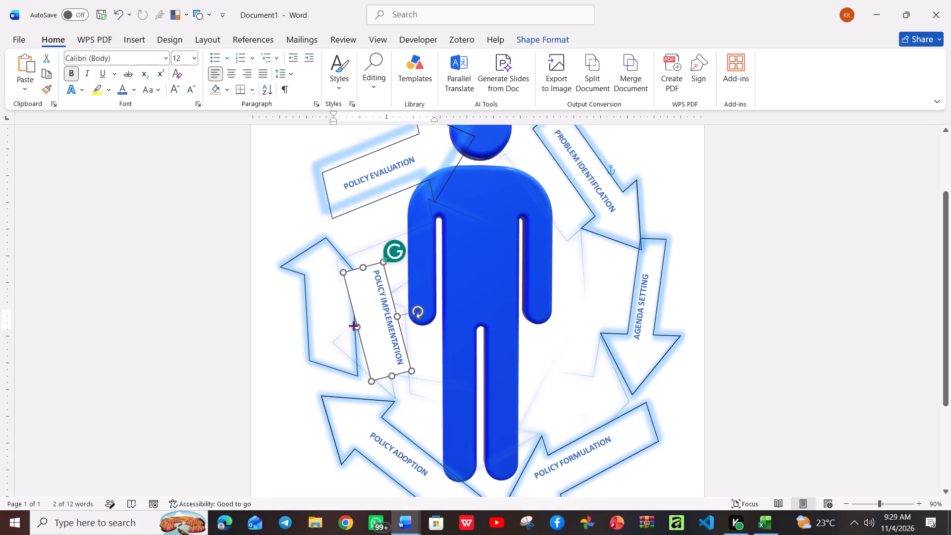
drag(353, 325, 320, 319)
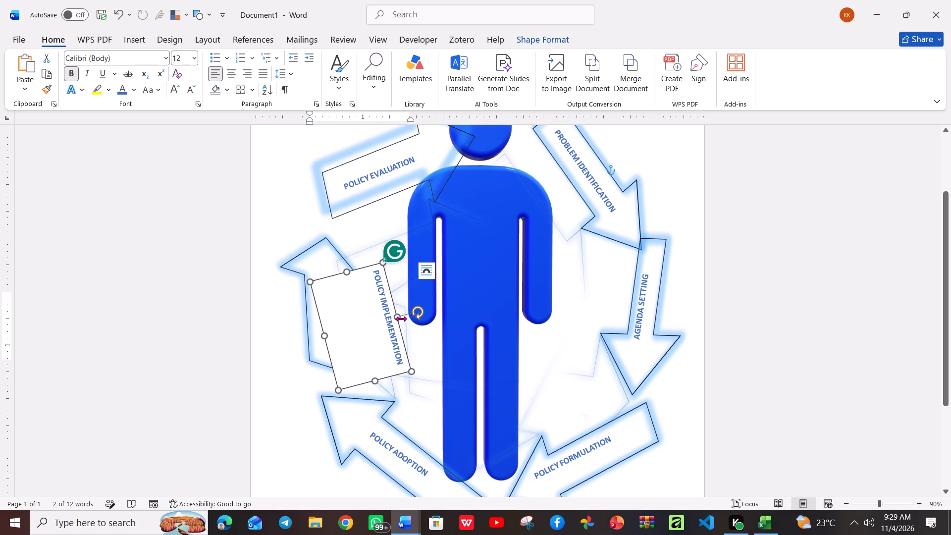
drag(398, 318, 346, 313)
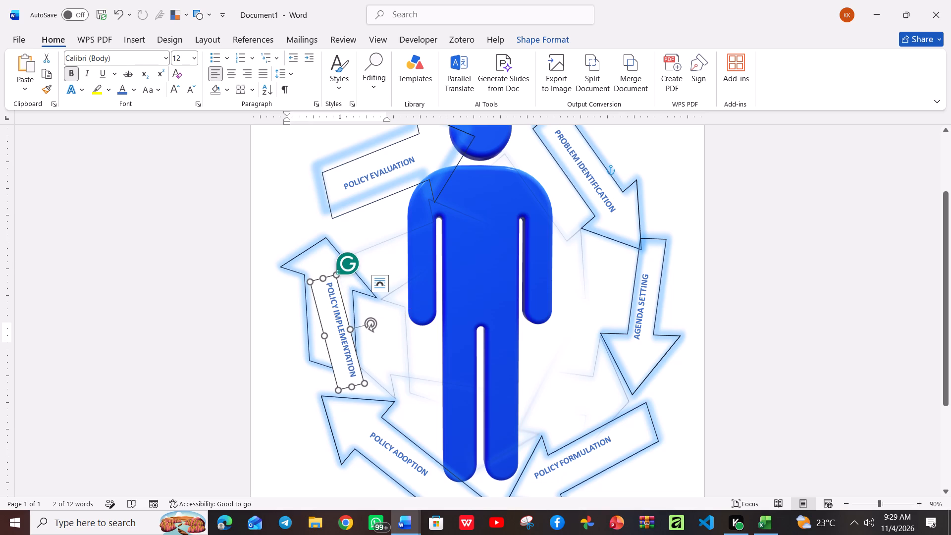
drag(372, 321, 385, 322)
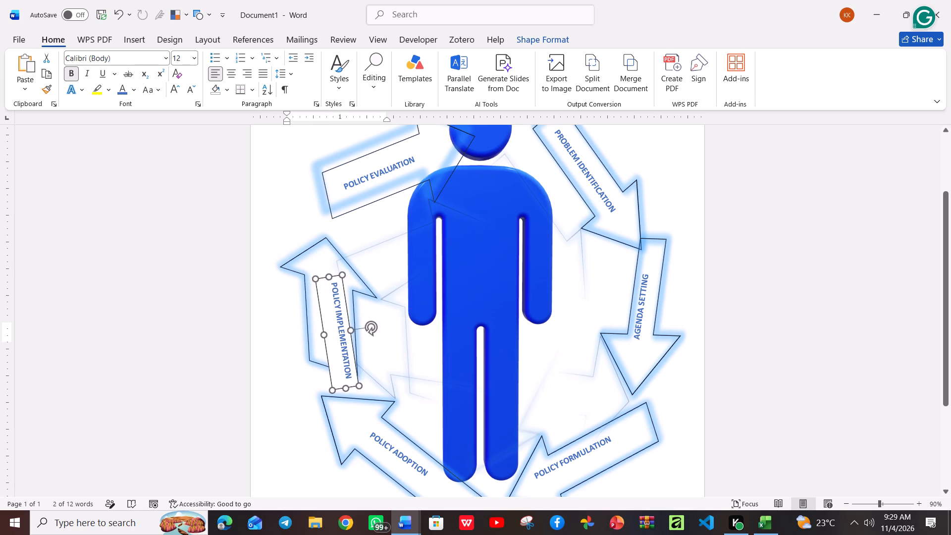
drag(385, 322, 389, 324)
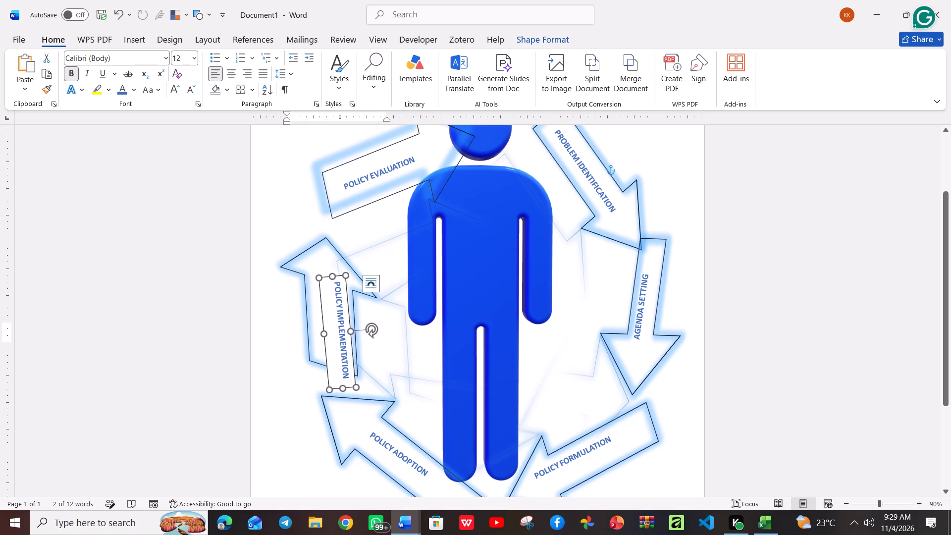
Resize the arrow behind the POLICY IMPLEMENTATION label, making it slightly narrower so it sits a little higher on the page.
click(330, 255)
click(298, 258)
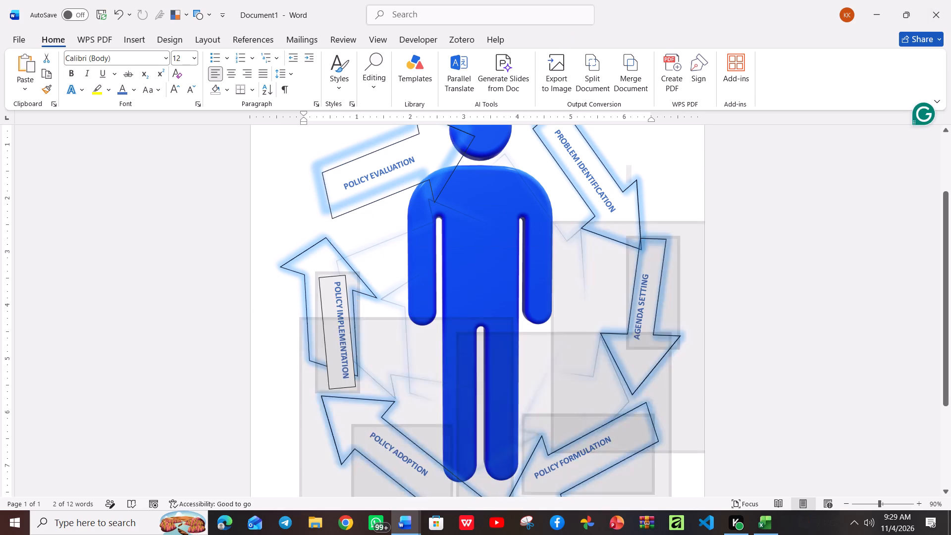
click(331, 355)
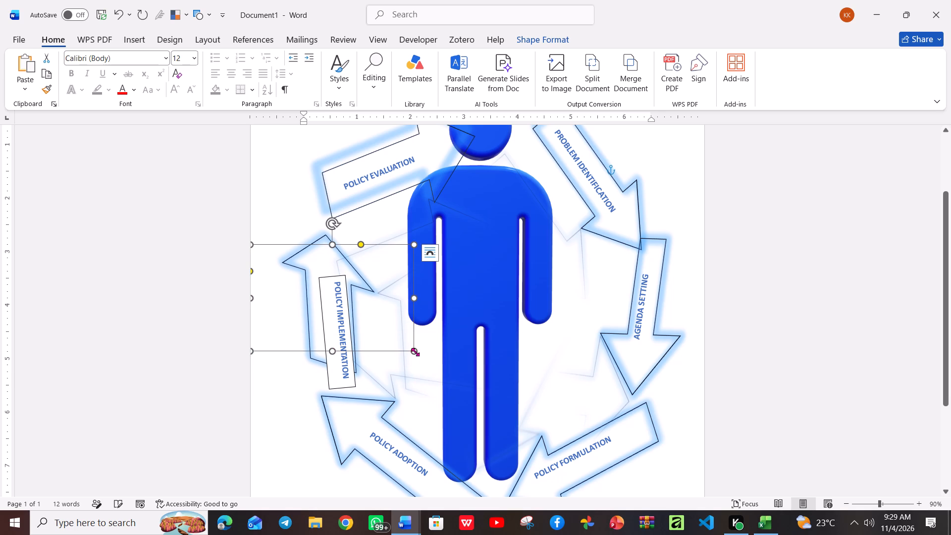
drag(415, 351, 415, 360)
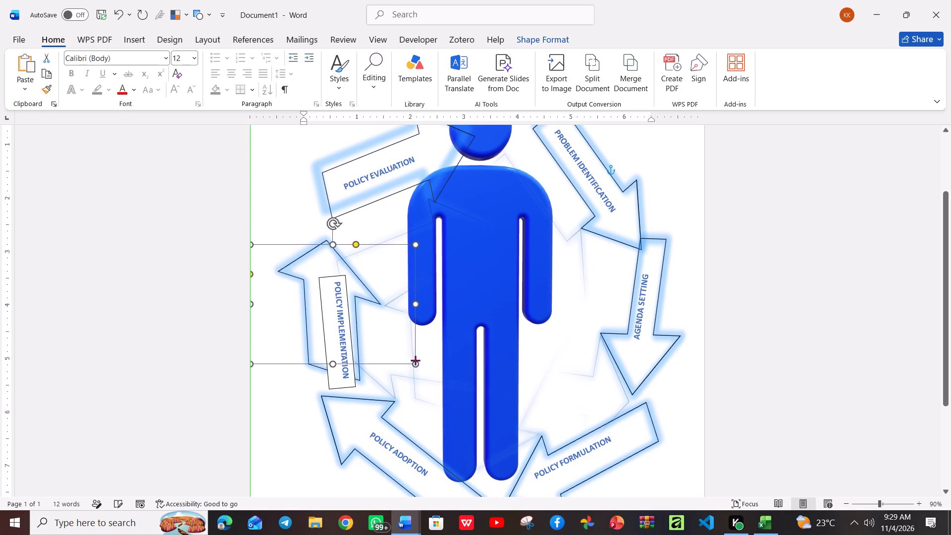
drag(415, 360, 415, 345)
Fit the POLICY IMPLEMENTATION text box inside the left arrow's shaft, shortening it until the label wraps onto two lines.
drag(344, 317, 339, 309)
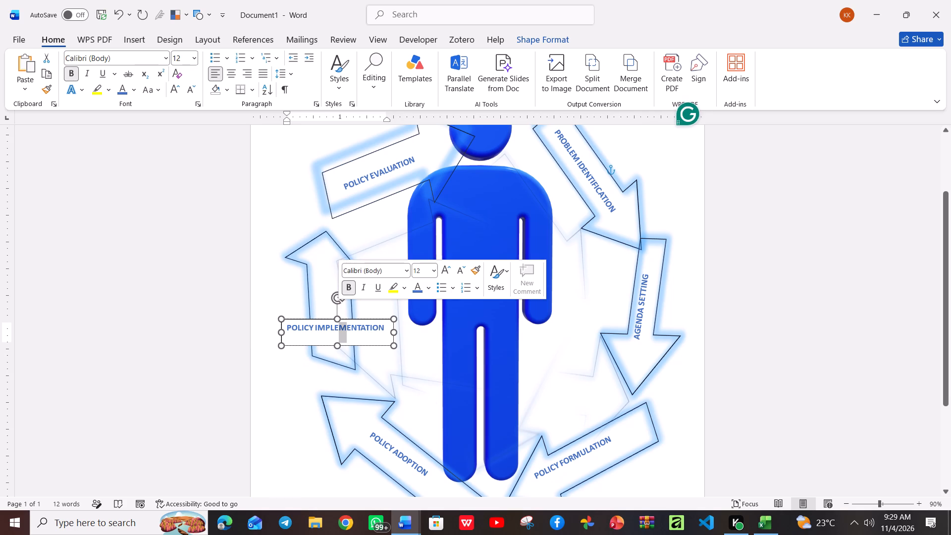
drag(333, 299, 333, 289)
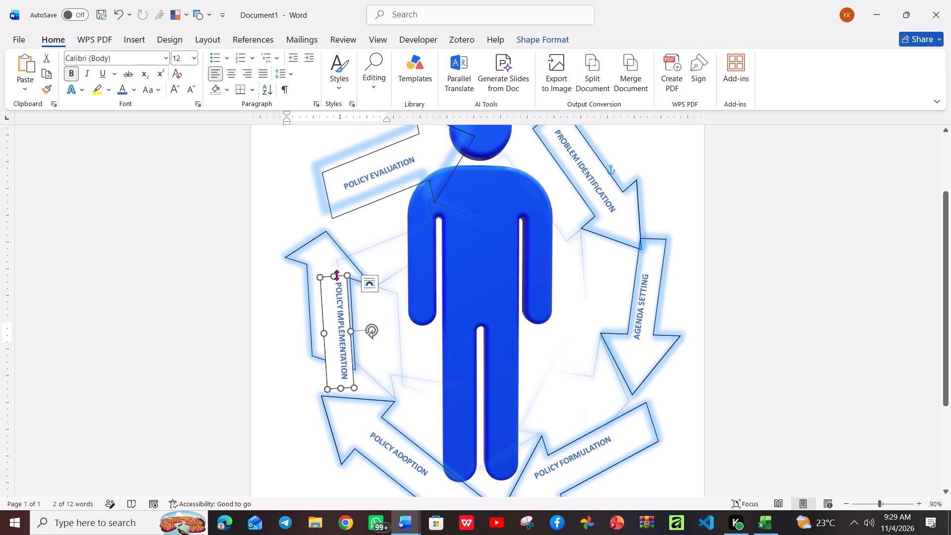
drag(336, 275, 319, 257)
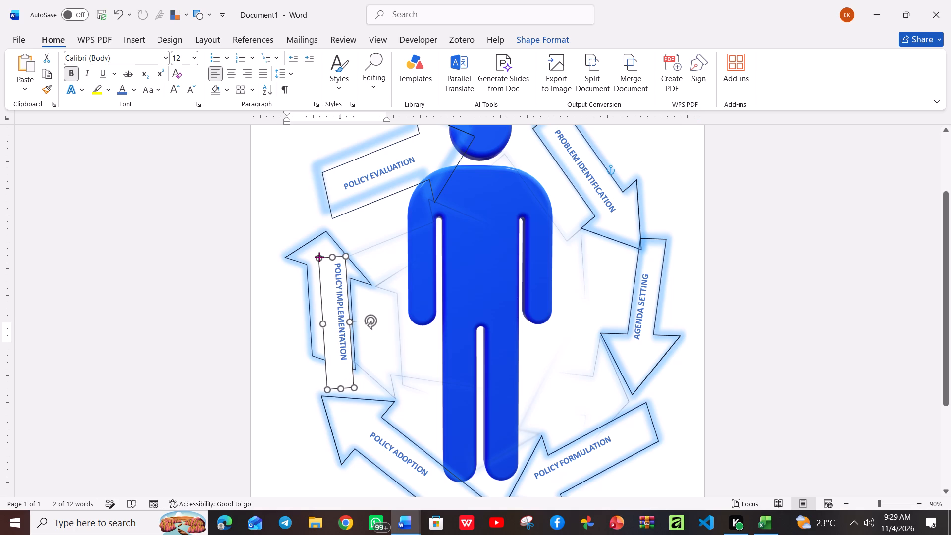
drag(319, 257, 319, 256)
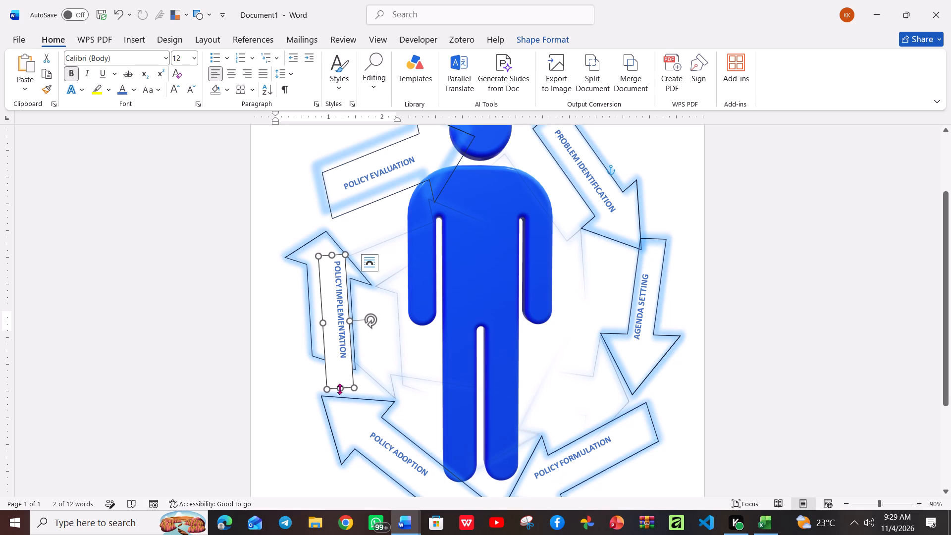
drag(339, 391, 329, 363)
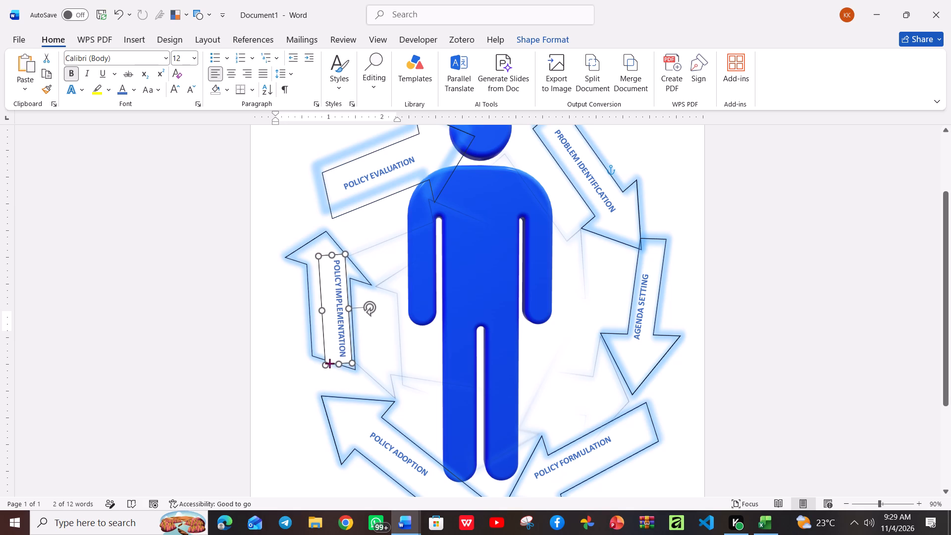
drag(329, 363, 330, 363)
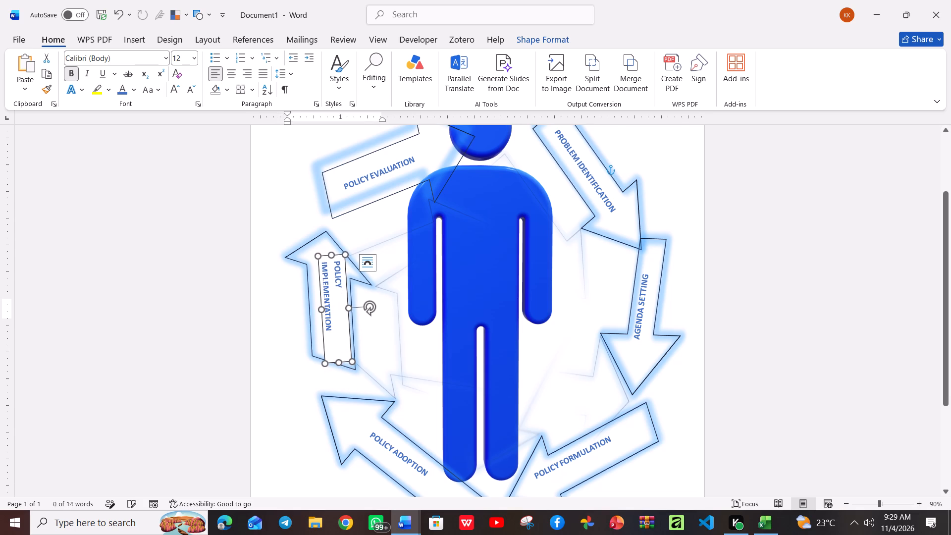
drag(338, 362, 333, 344)
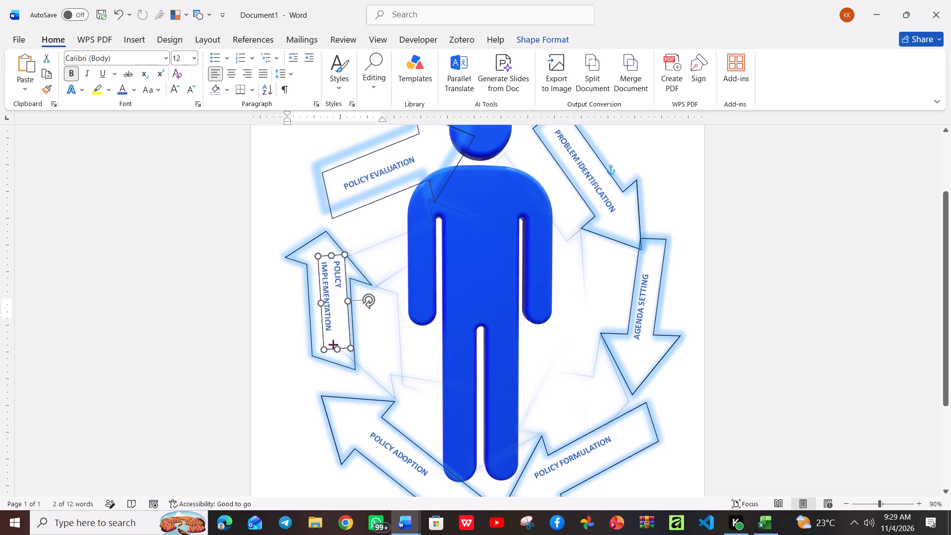
drag(333, 344, 333, 342)
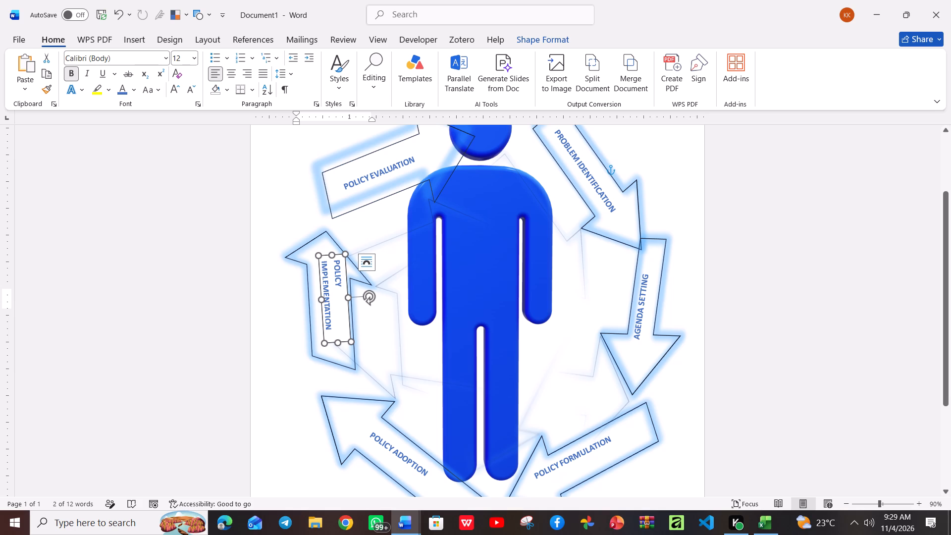
Remove the outline from the POLICY IMPLEMENTATION text box.
right_click(333, 342)
click(397, 363)
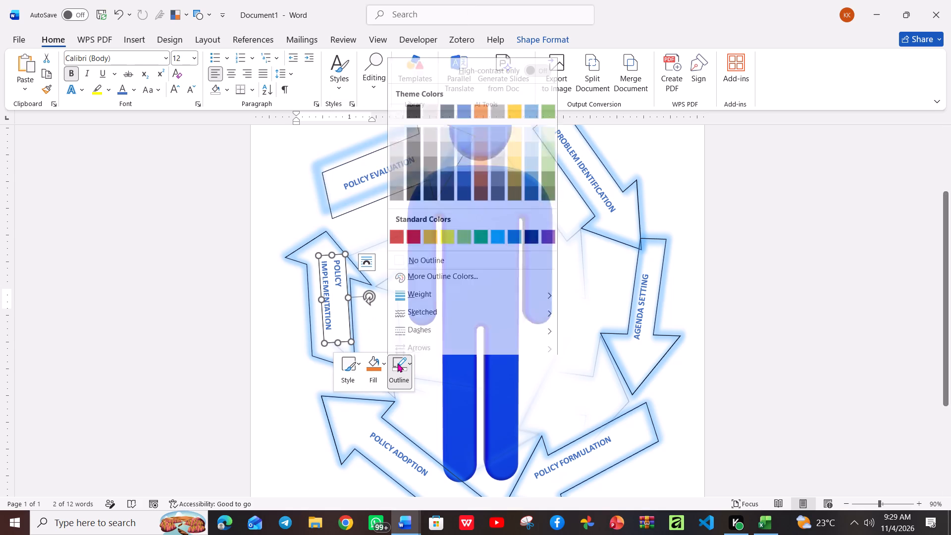
click(447, 247)
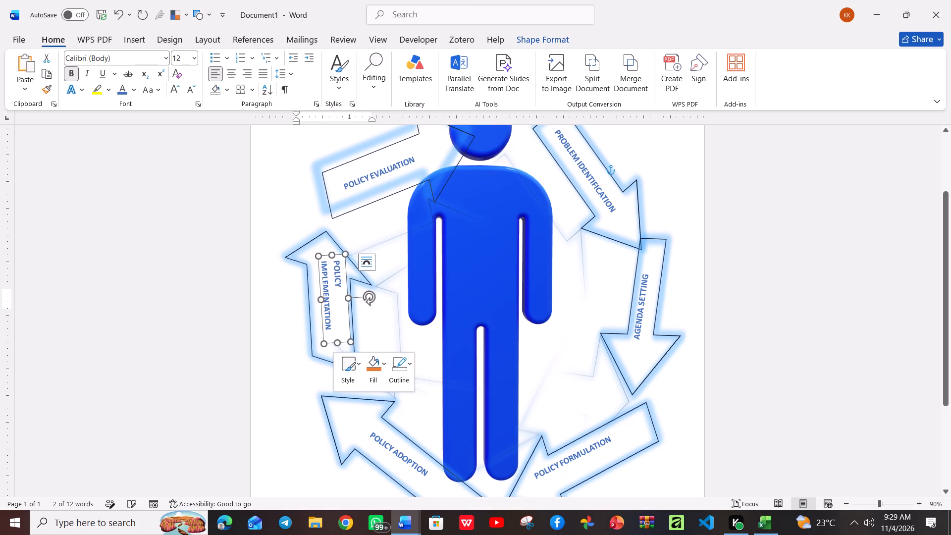
click(562, 316)
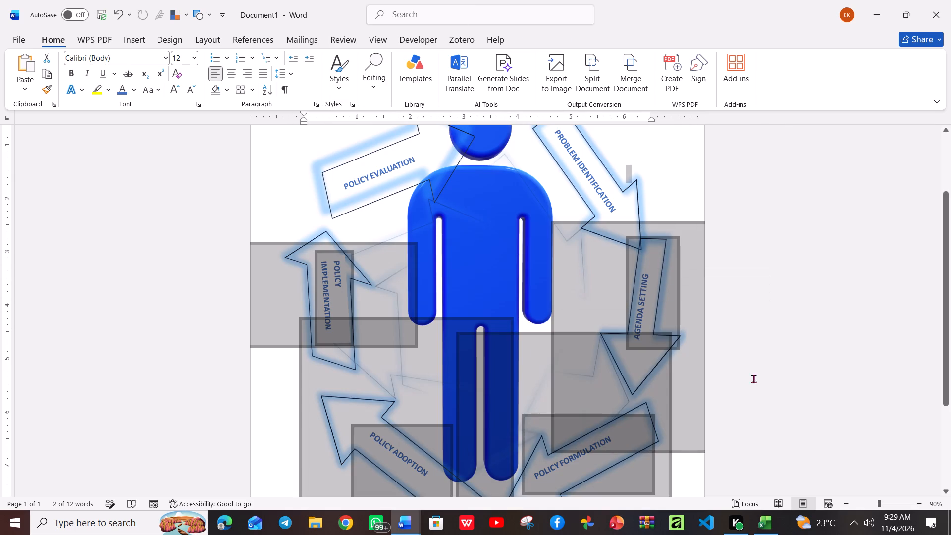
click(764, 381)
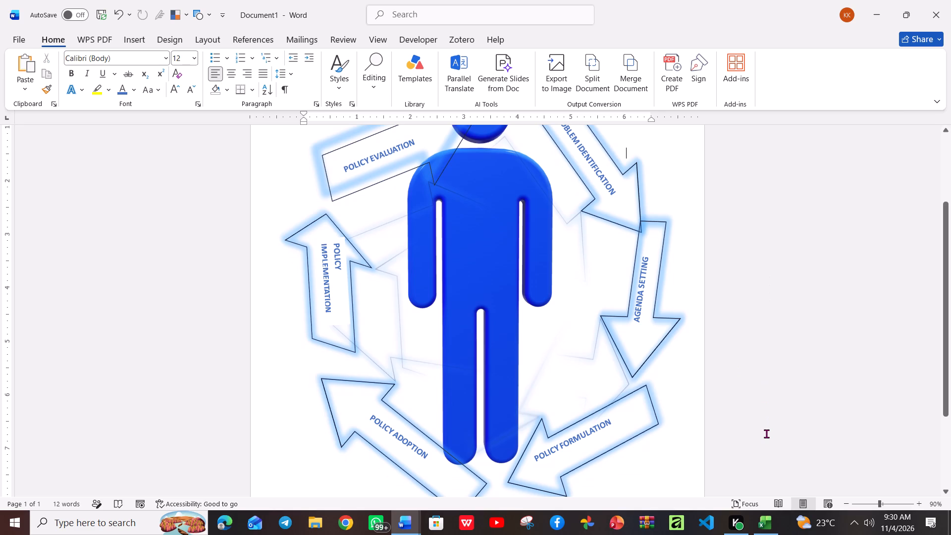
Draw a text box about 1.82" high and 1.95" wide over the blue figure's torso.
scroll(766, 433, up, 1)
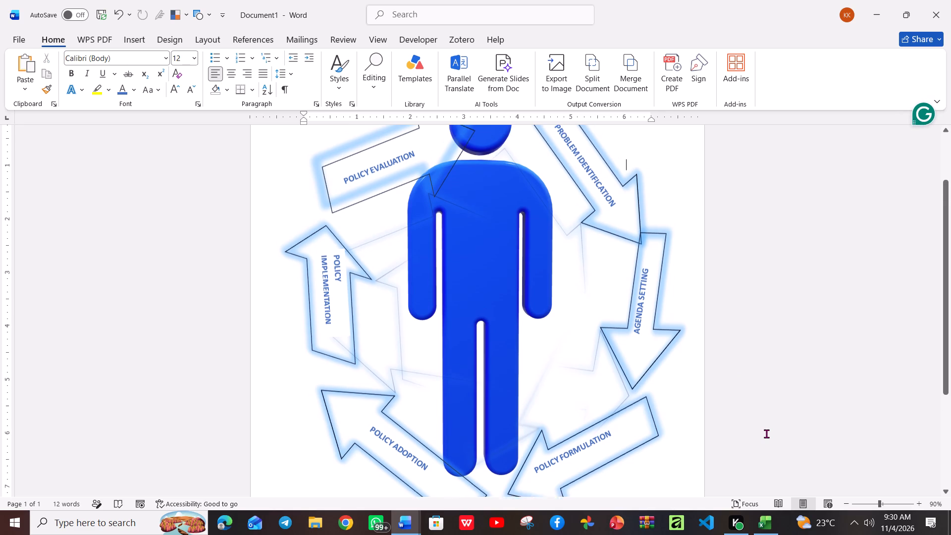
scroll(766, 433, up, 1)
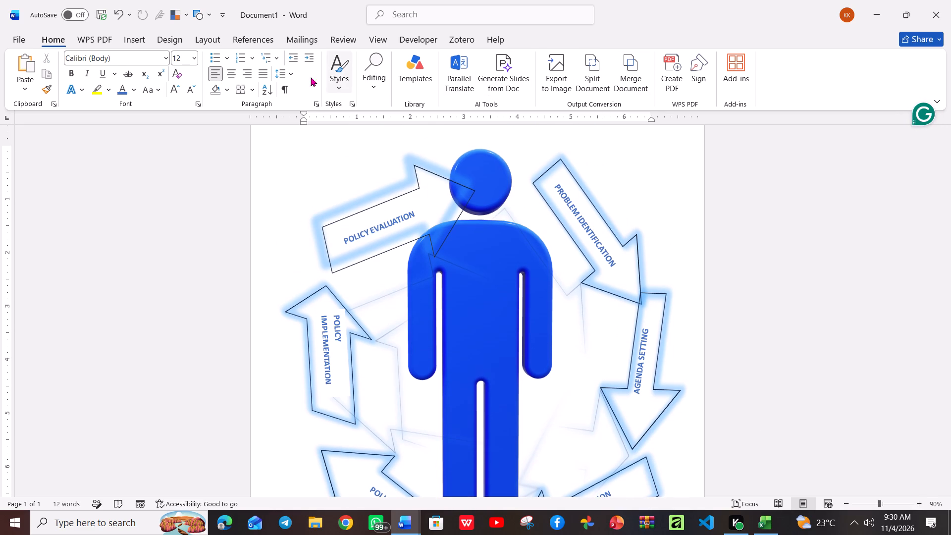
click(139, 40)
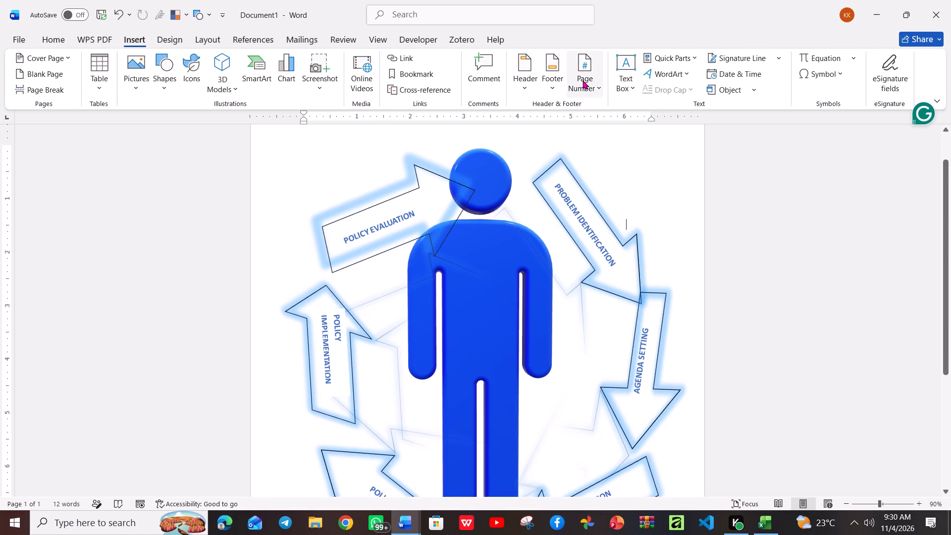
click(623, 89)
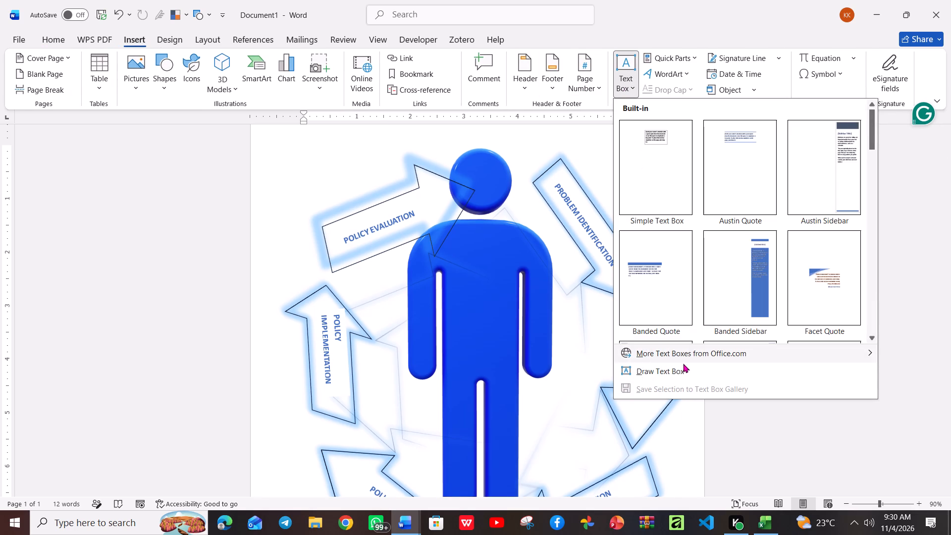
click(680, 369)
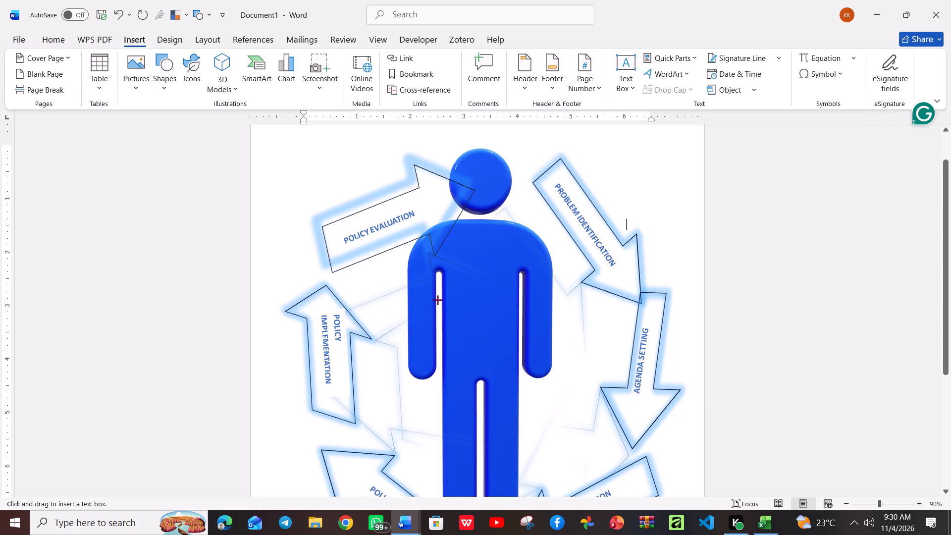
drag(437, 300, 455, 337)
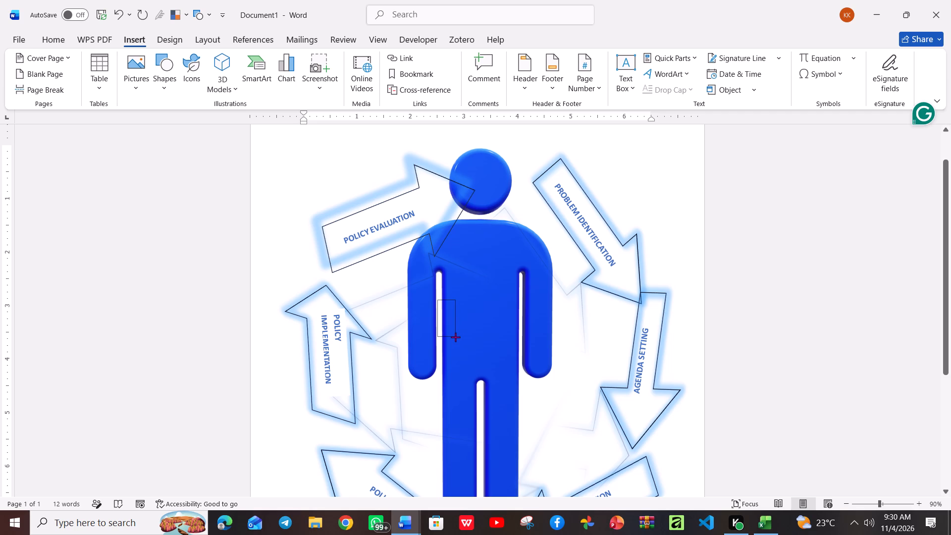
drag(455, 337, 526, 391)
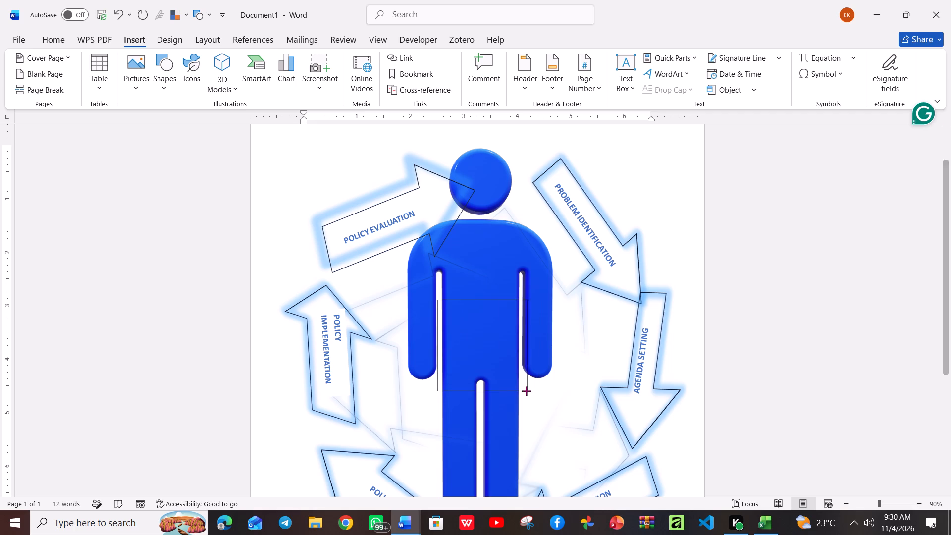
drag(526, 391, 542, 397)
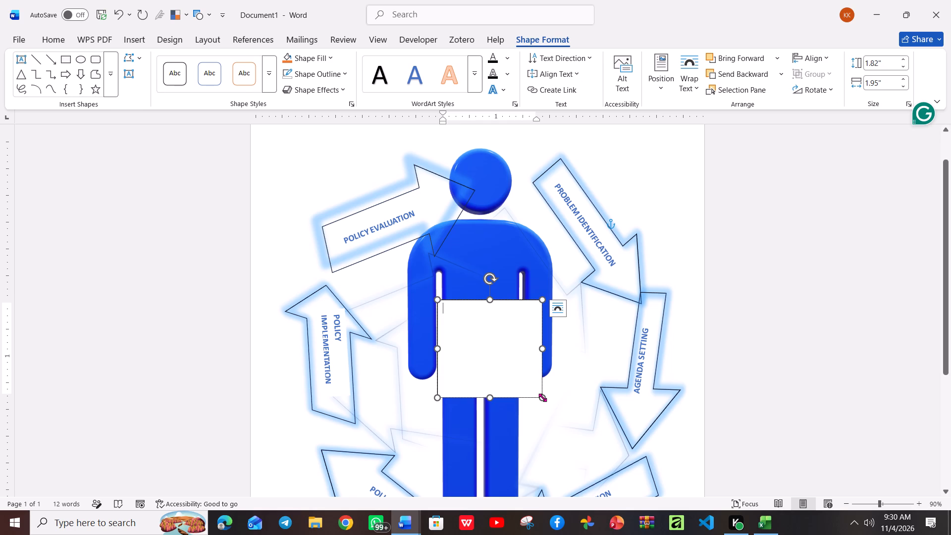
Enter POLICY MAKING PROCESS in the torso text box, with each word on its own line.
text(POLIV)
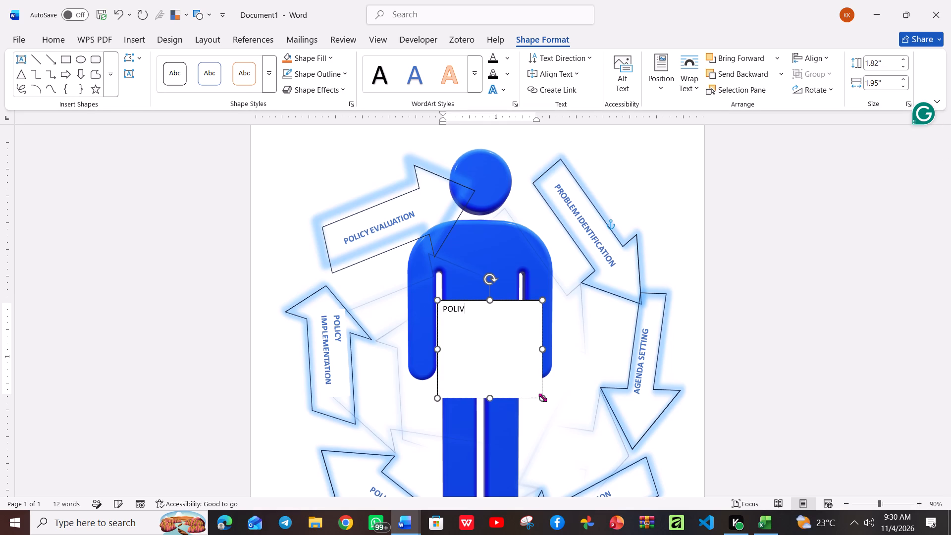
key(BackSpace)
text(CY)
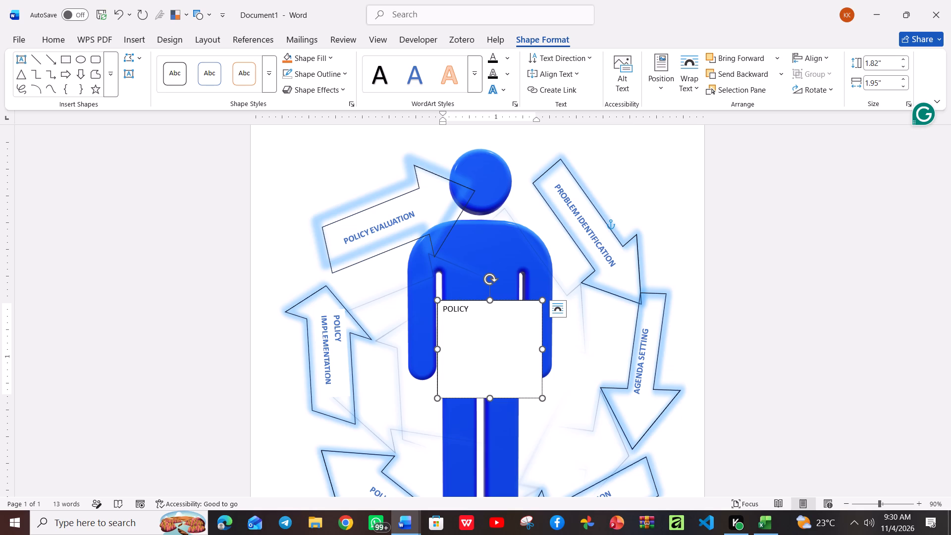
key(space)
text(MAKINF)
key(BackSpace)
key(g)
key(space)
text(PROCESS)
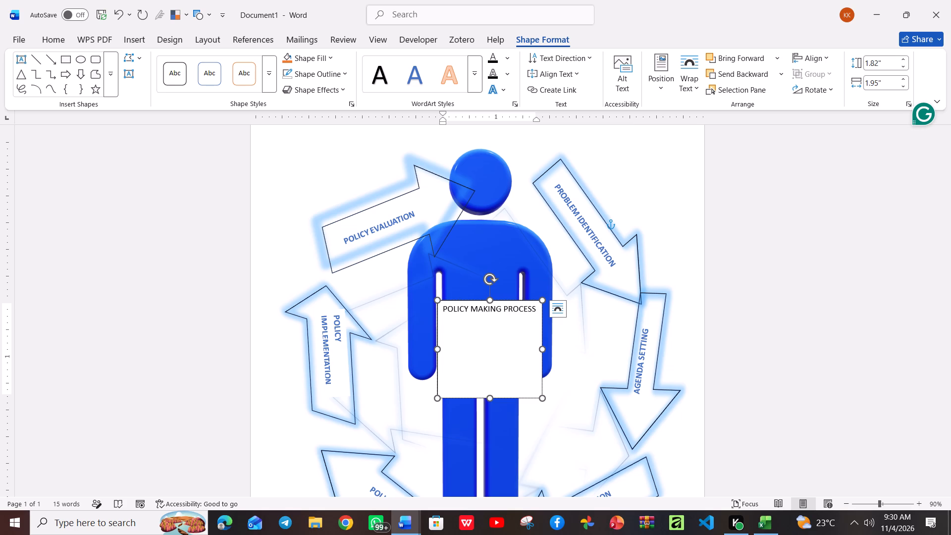
click(468, 309)
key(Return)
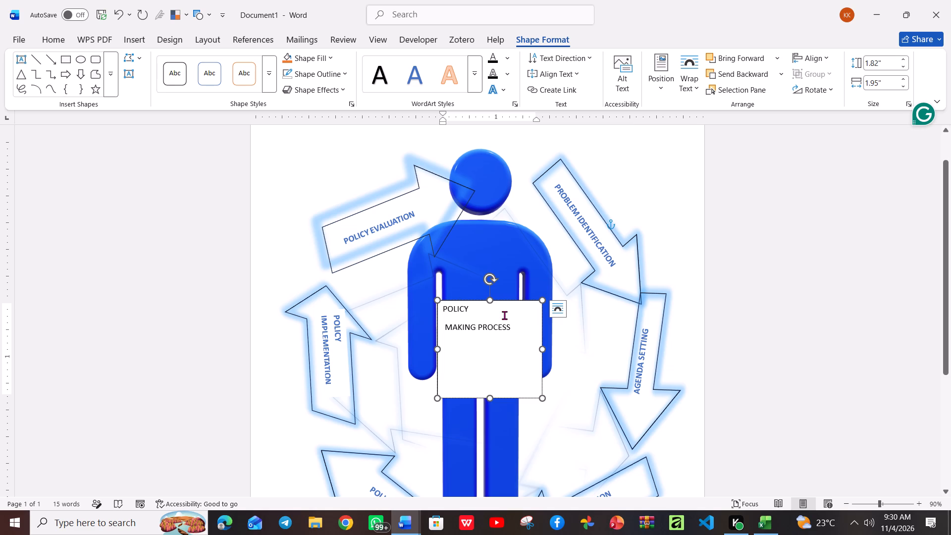
click(476, 331)
key(Return)
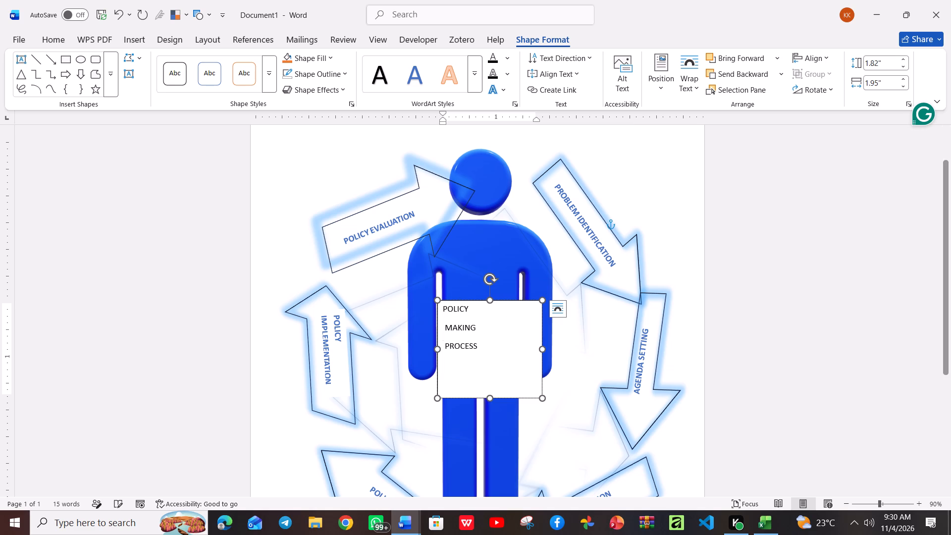
Narrow the torso text box from both sides to about 0.93" wide, so it sits within the figure's torso.
drag(541, 350, 500, 339)
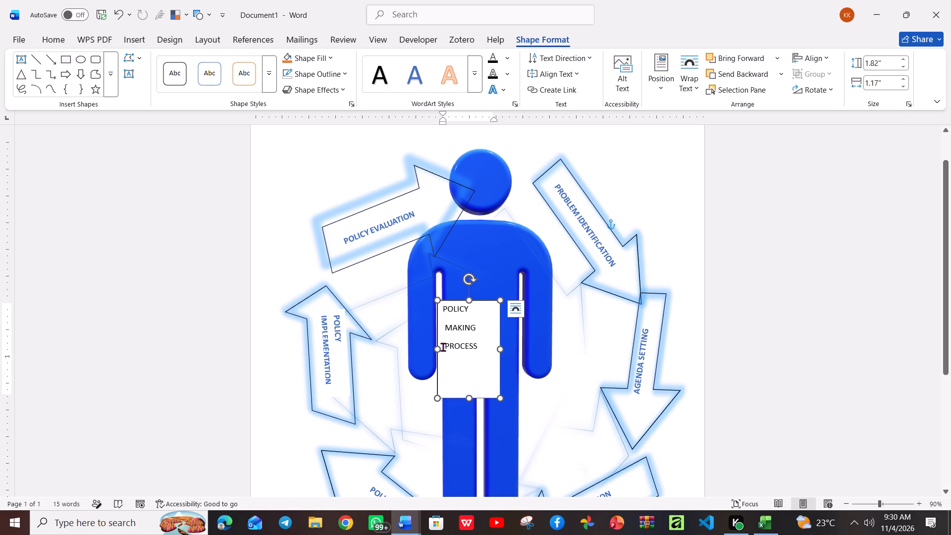
drag(438, 347, 451, 347)
Make the POLICY MAKING PROCESS text bold.
click(454, 312)
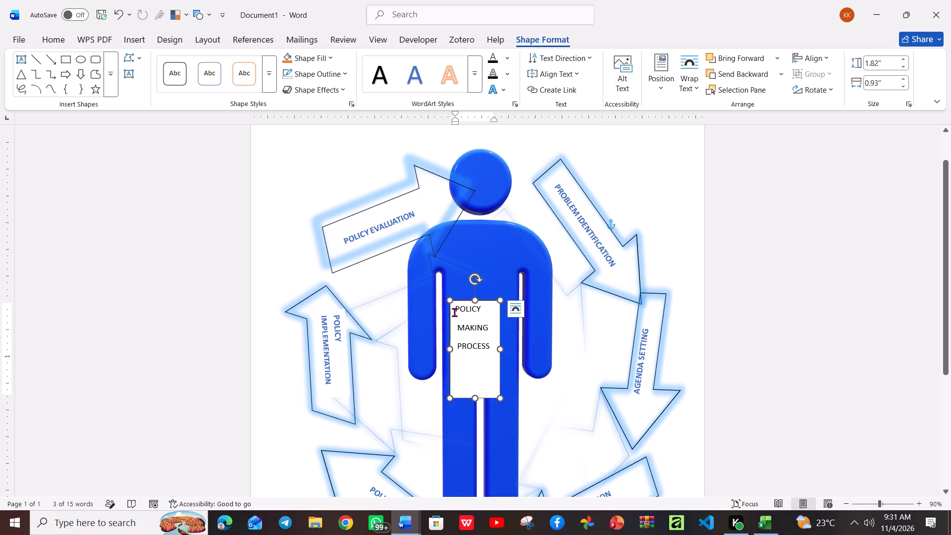
drag(454, 312, 490, 346)
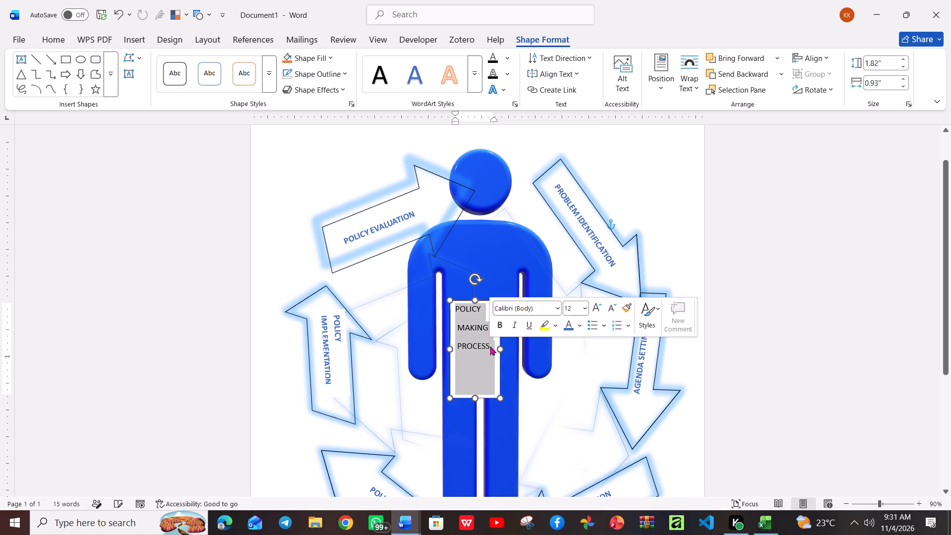
click(502, 319)
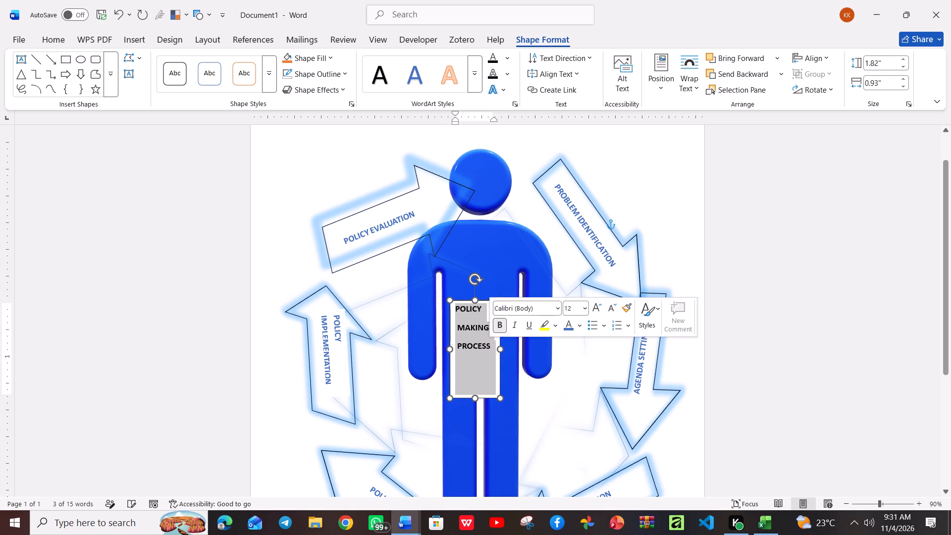
Delete the leading spaces before MAKING and PROCESS so all three words align at the left margin of the text box.
click(455, 328)
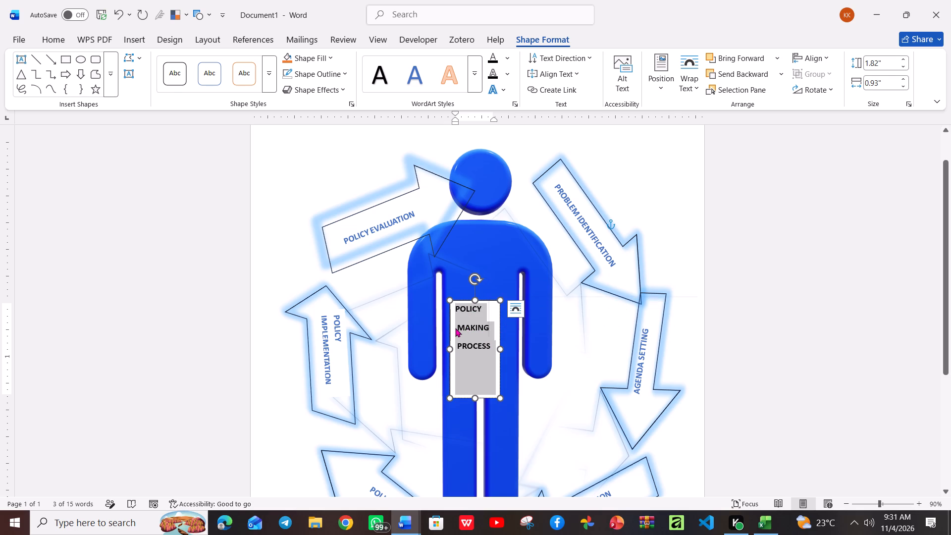
click(455, 328)
key(Delete)
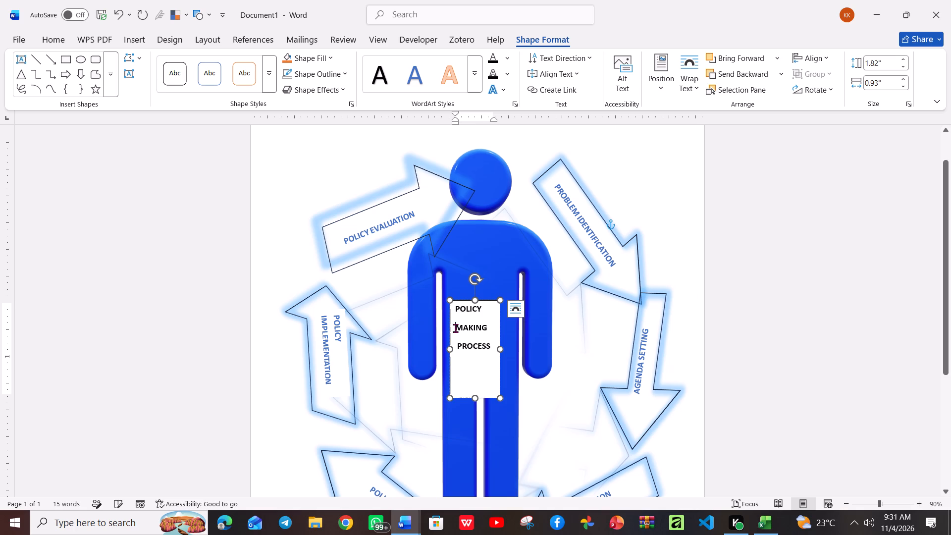
click(456, 344)
key(Delete)
Resize the torso text box to about 1.55" high and 1.21" wide, extending it up to the chest and raising its lower edge.
drag(475, 397, 481, 371)
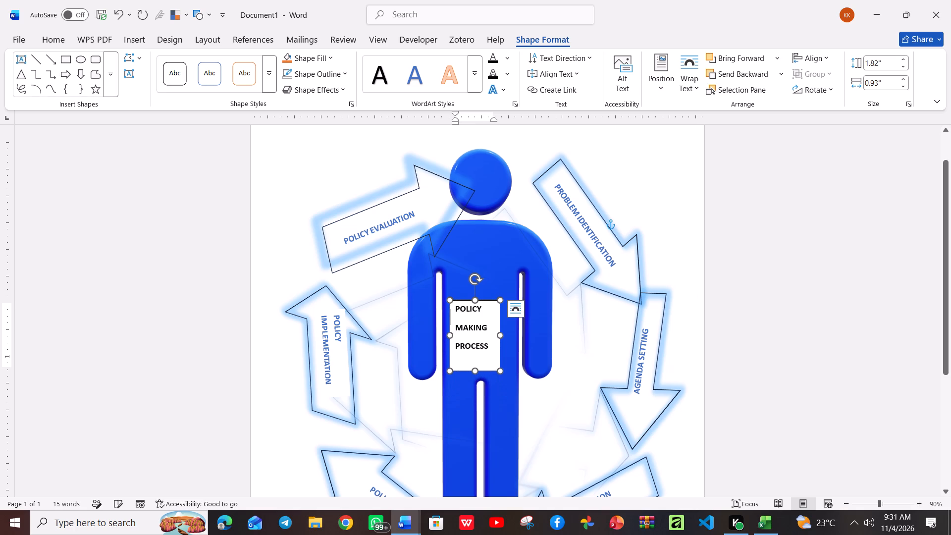
drag(476, 336, 485, 324)
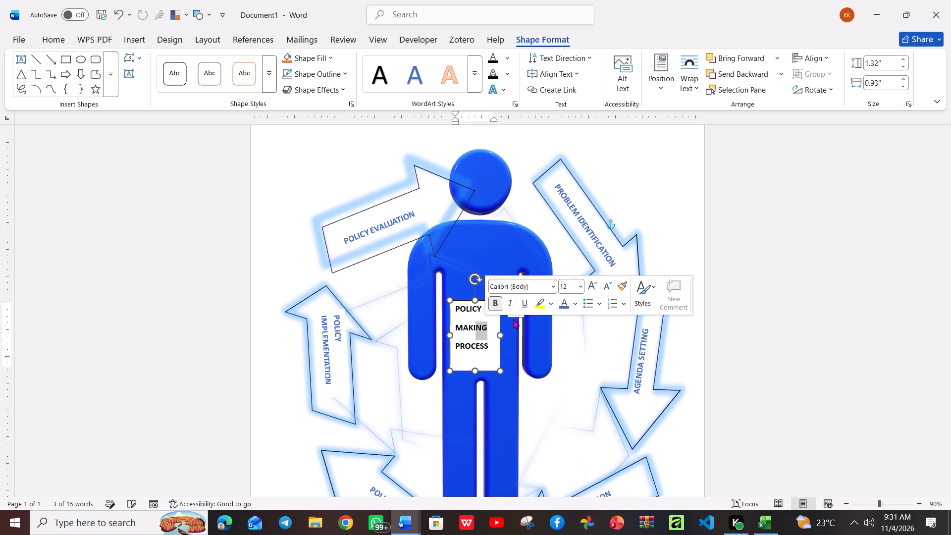
click(474, 302)
drag(474, 302, 476, 297)
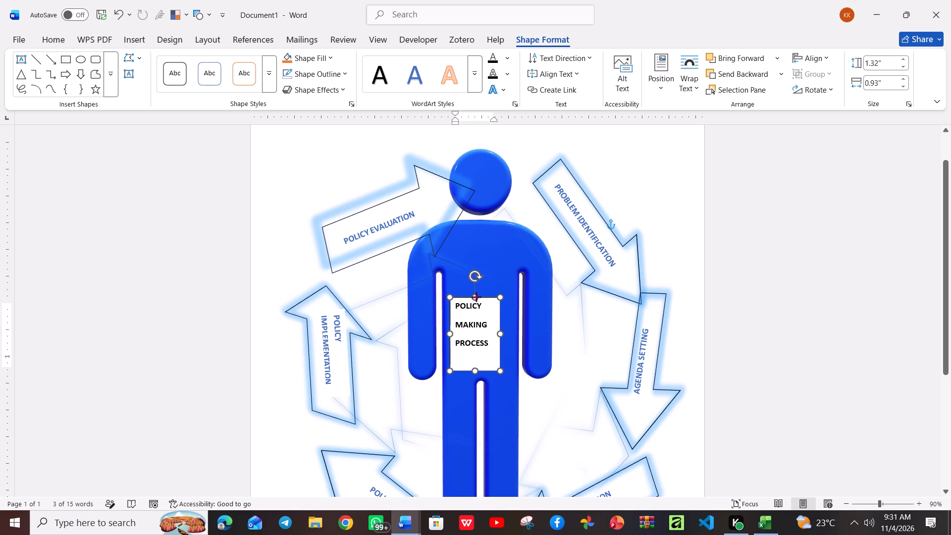
drag(476, 297, 477, 289)
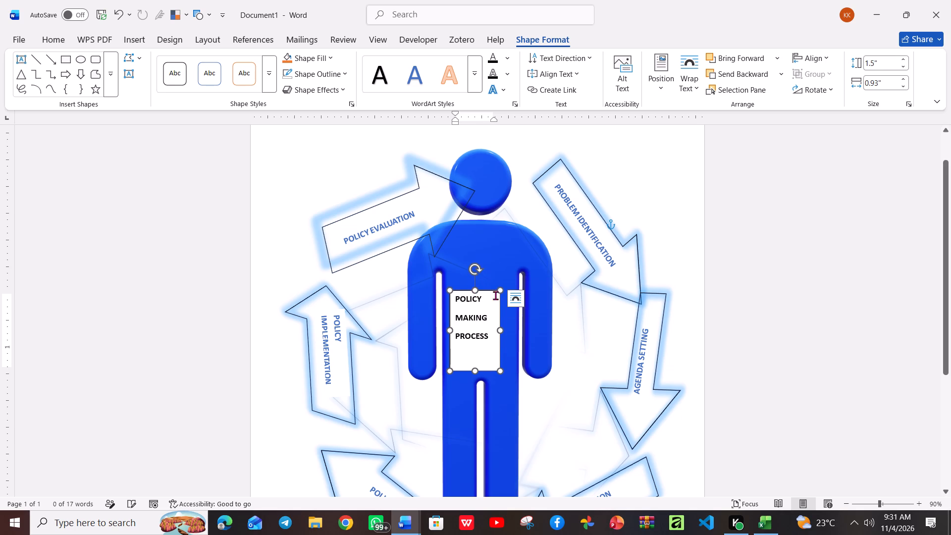
drag(500, 290, 512, 290)
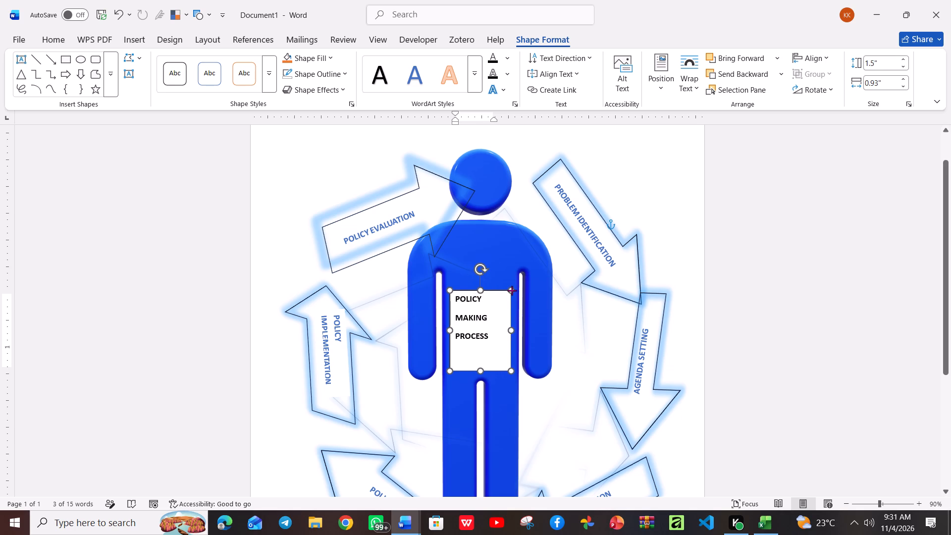
drag(512, 290, 515, 290)
drag(480, 289, 489, 260)
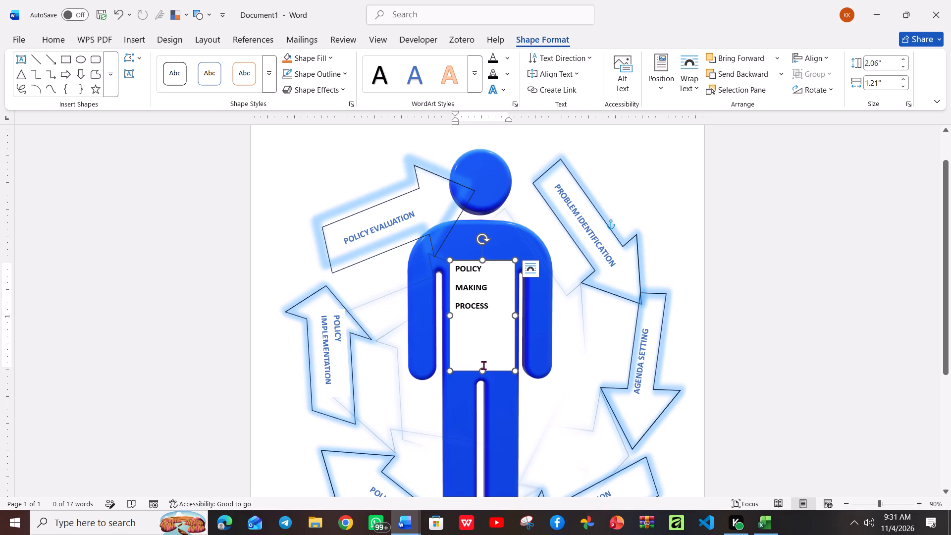
drag(483, 365, 483, 365)
drag(483, 365, 483, 370)
drag(483, 370, 484, 343)
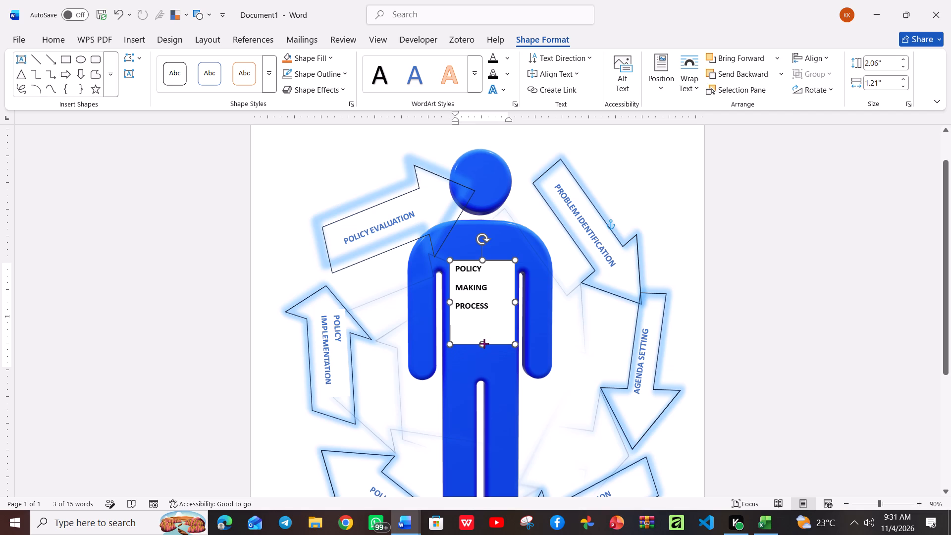
drag(484, 343, 484, 343)
Format the POLICY MAKING PROCESS text at size 18 in dark blue.
drag(495, 303, 459, 270)
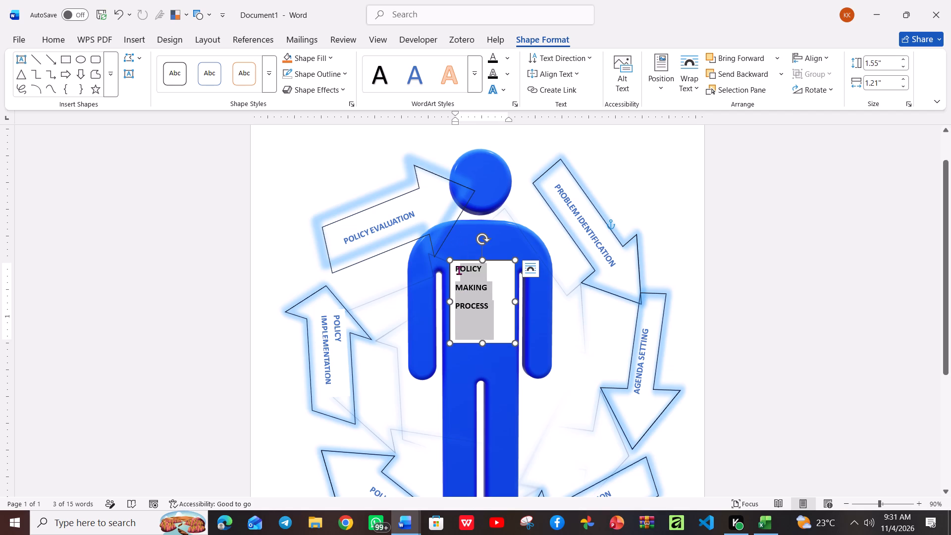
drag(459, 270, 454, 270)
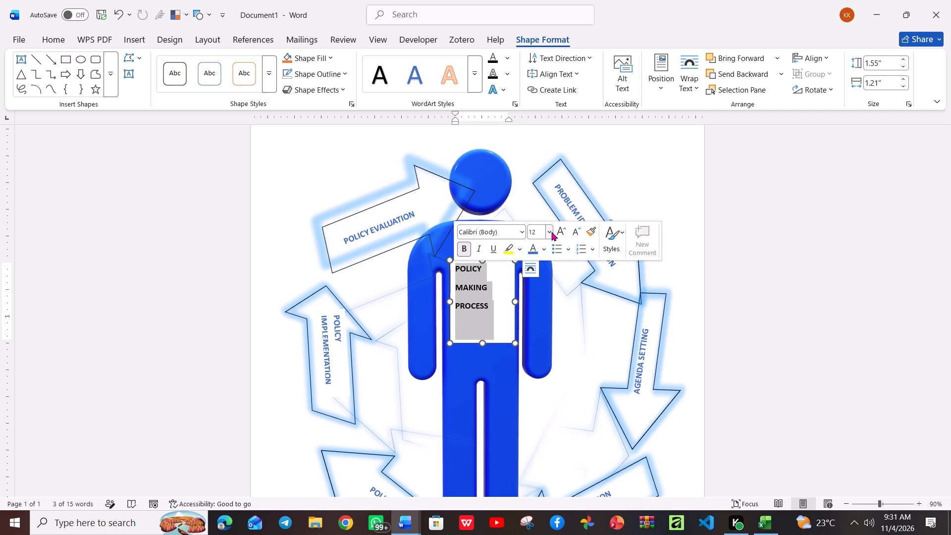
click(551, 227)
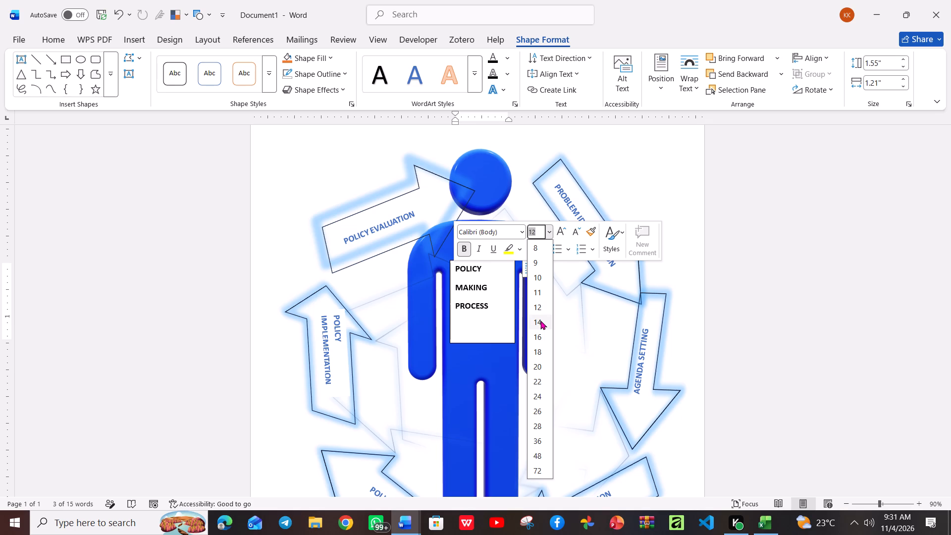
click(537, 347)
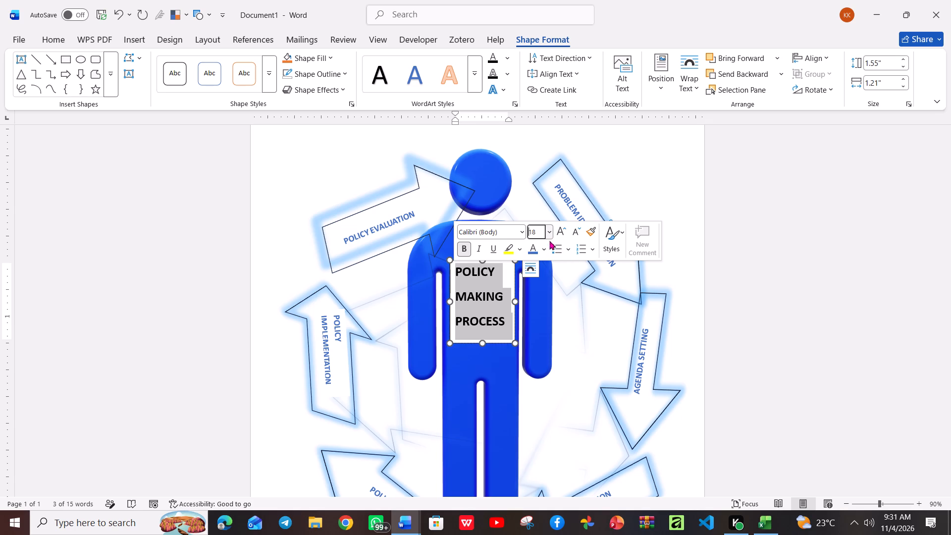
click(544, 248)
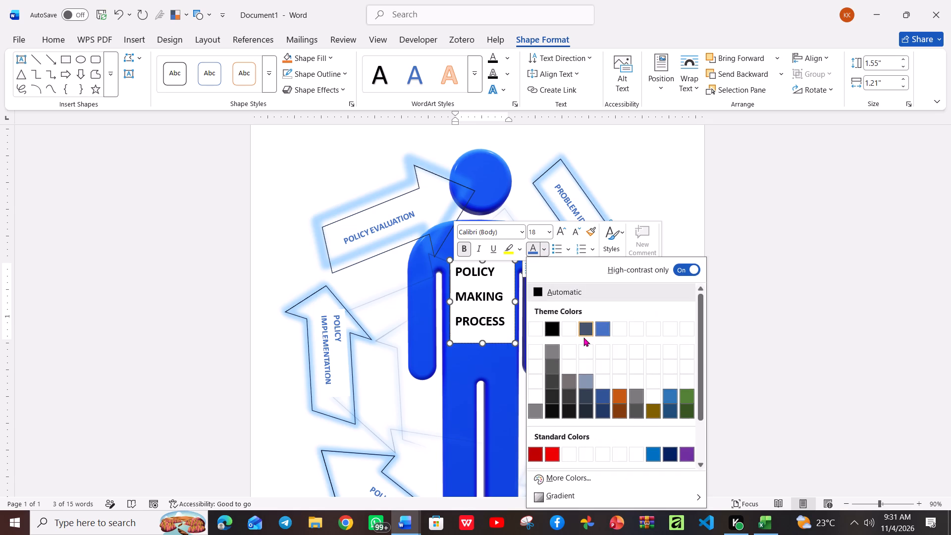
click(596, 389)
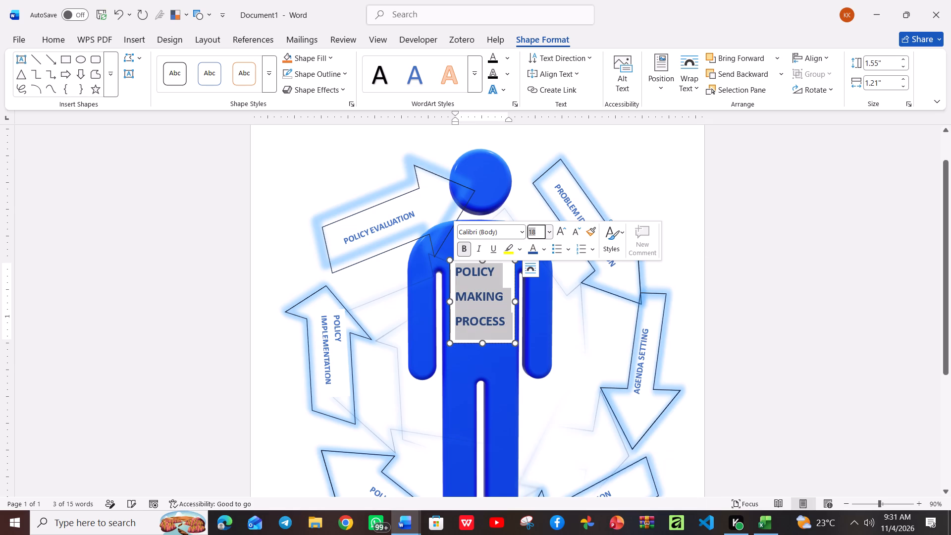
click(515, 390)
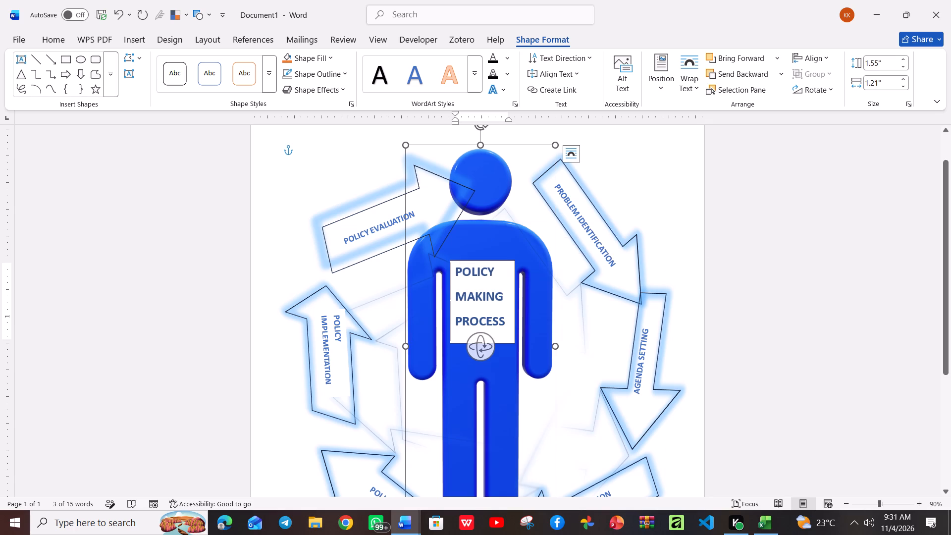
Change the font of the POLICY MAKING PROCESS text to Britannic Bold.
click(505, 338)
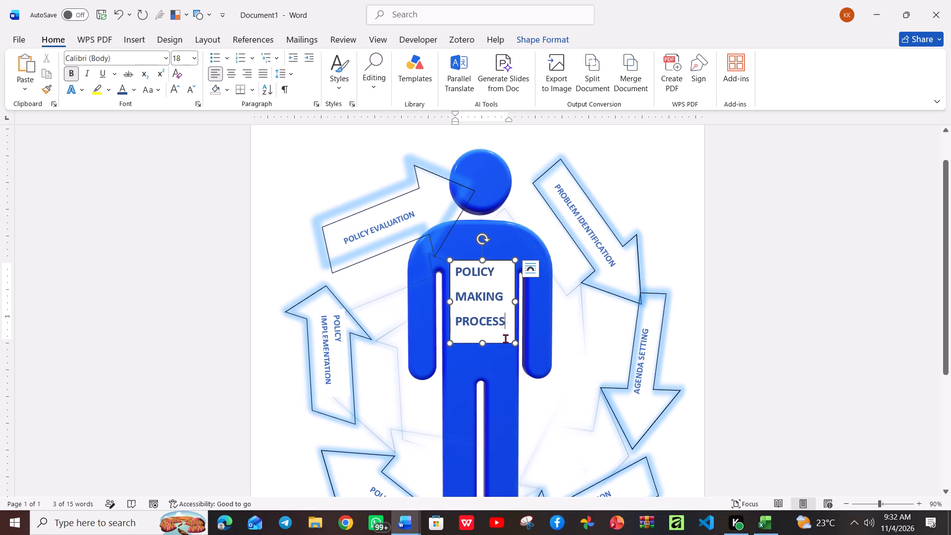
drag(505, 326, 467, 226)
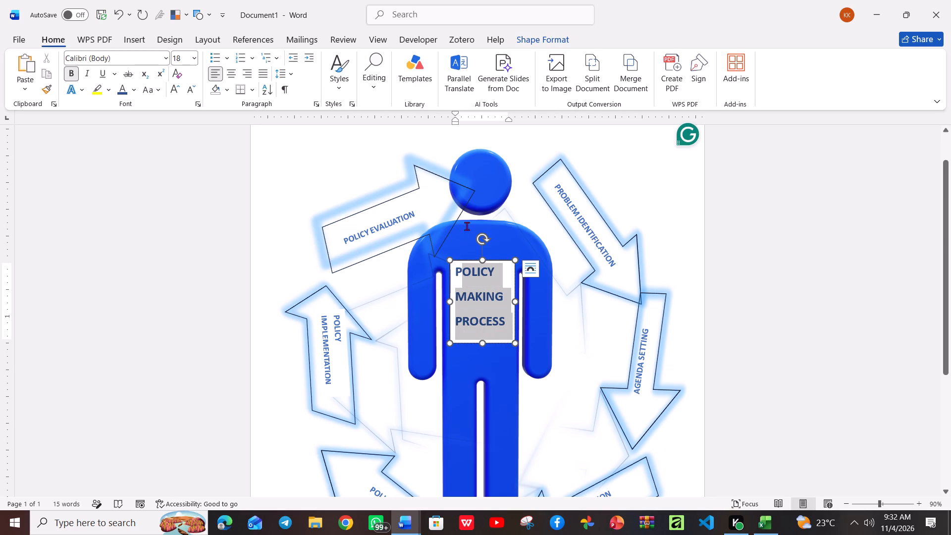
drag(467, 226, 452, 275)
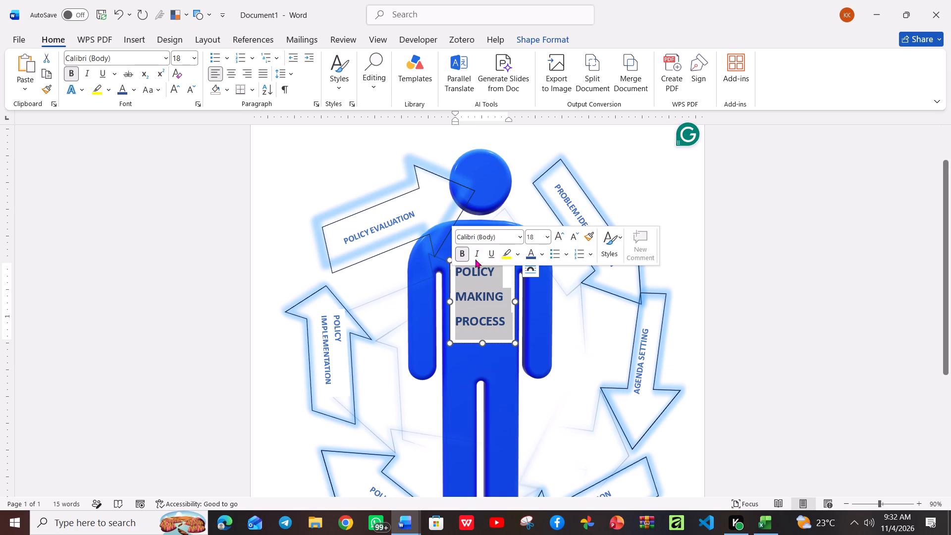
click(518, 236)
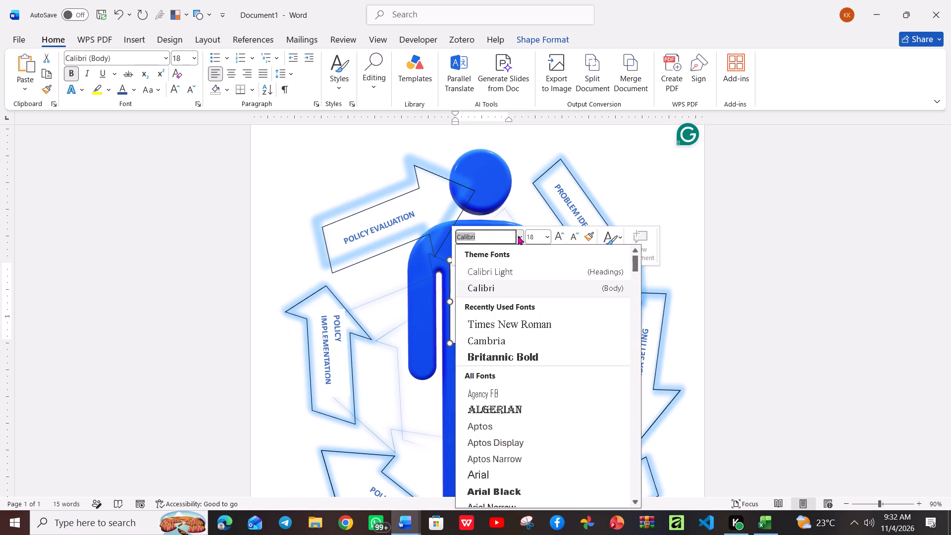
click(517, 352)
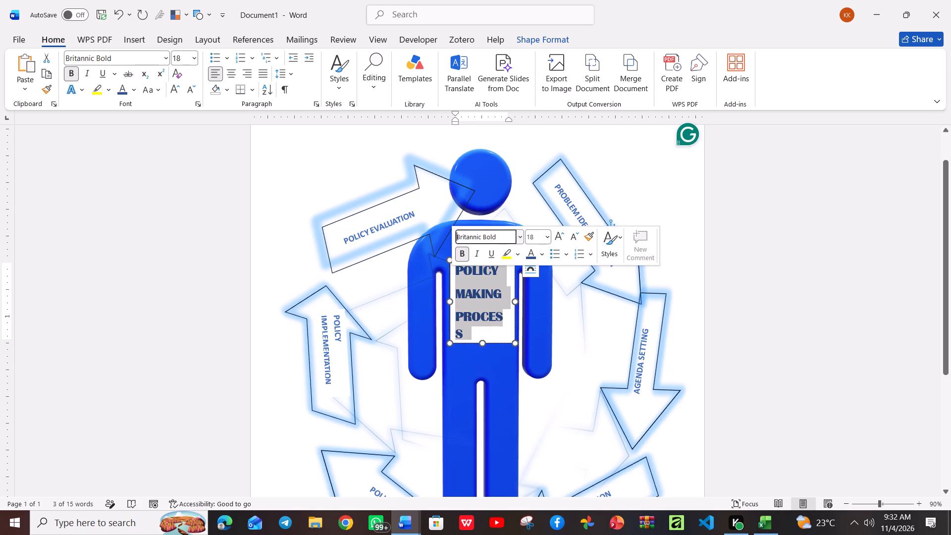
Widen the torso text box slightly on both sides so PROCESS fits on one line.
drag(513, 301, 519, 300)
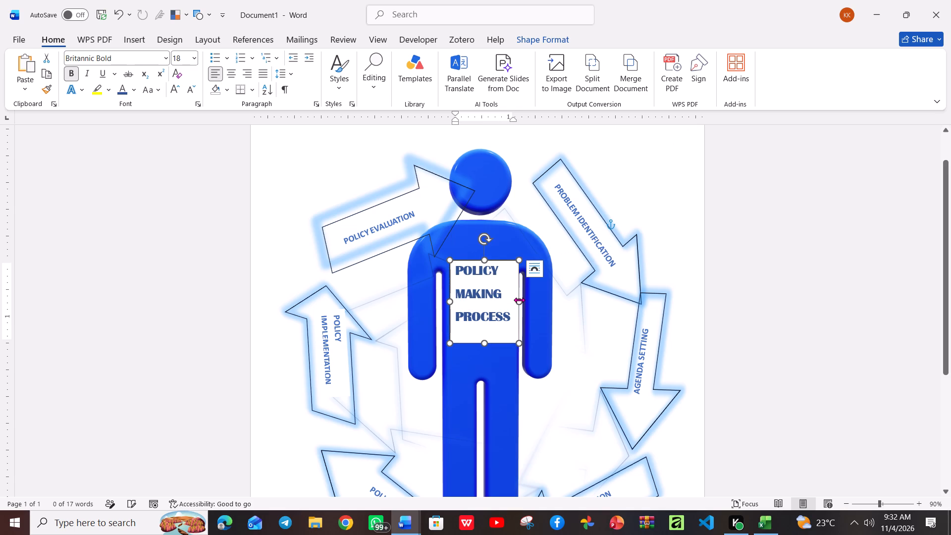
click(450, 302)
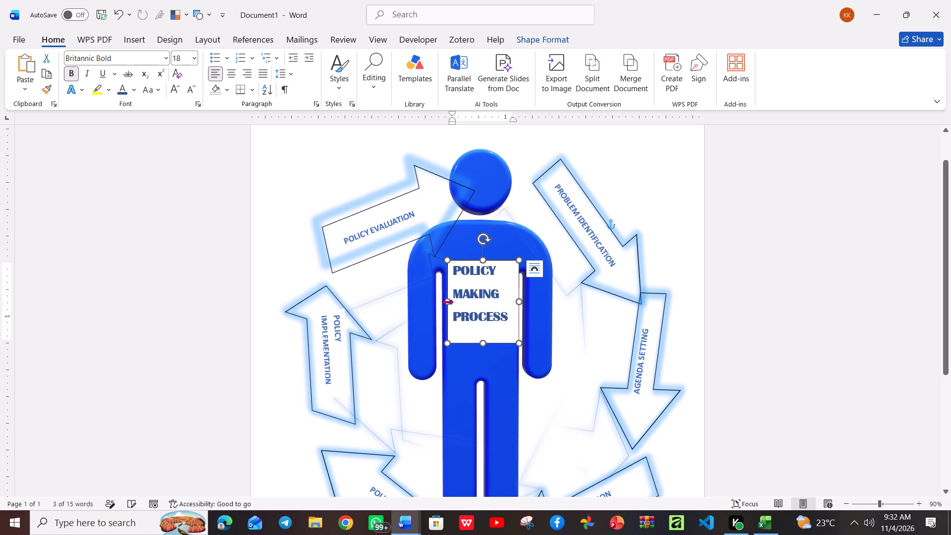
Remove the outline from the POLICY MAKING PROCESS text box.
right_click(499, 338)
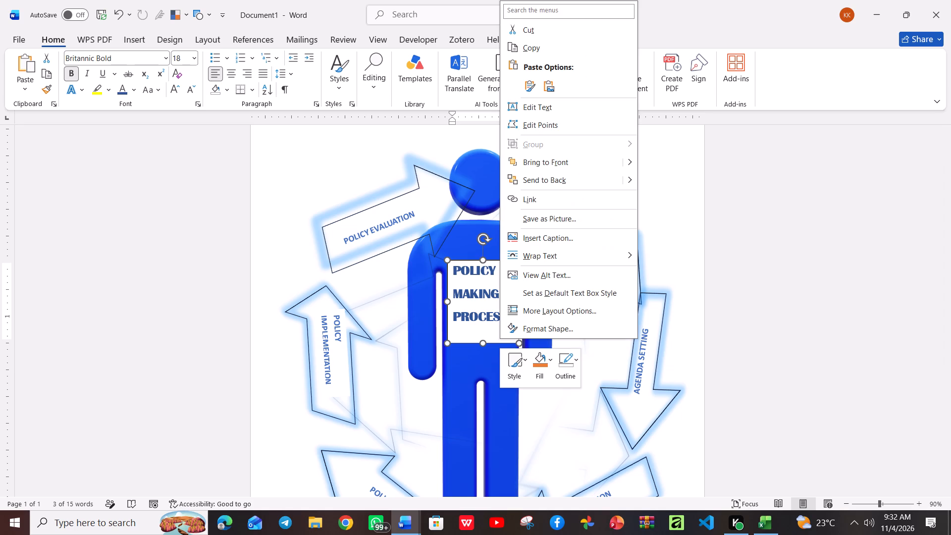
click(566, 360)
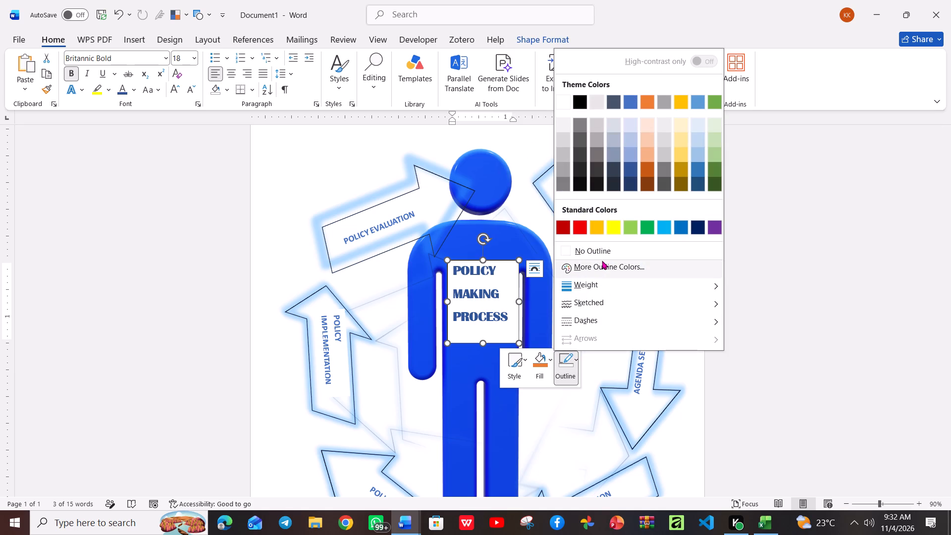
click(599, 253)
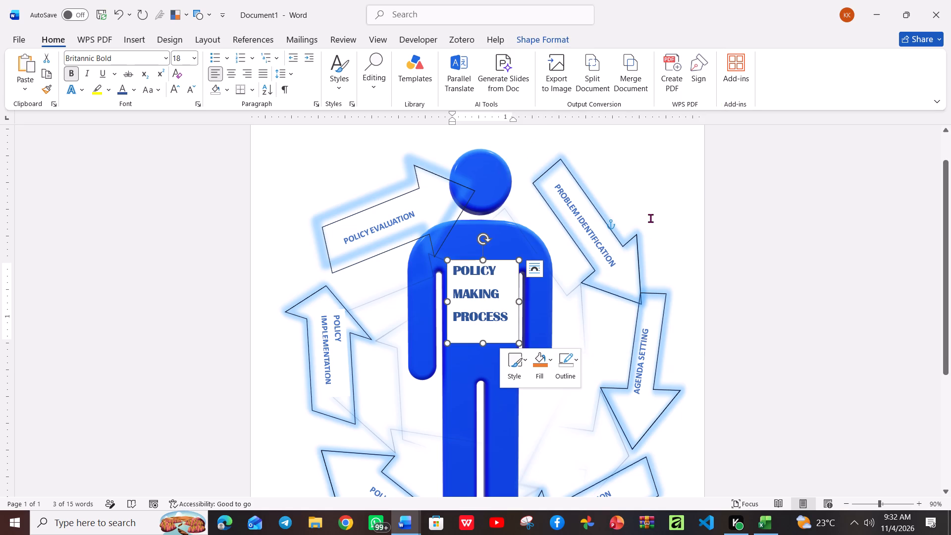
click(650, 218)
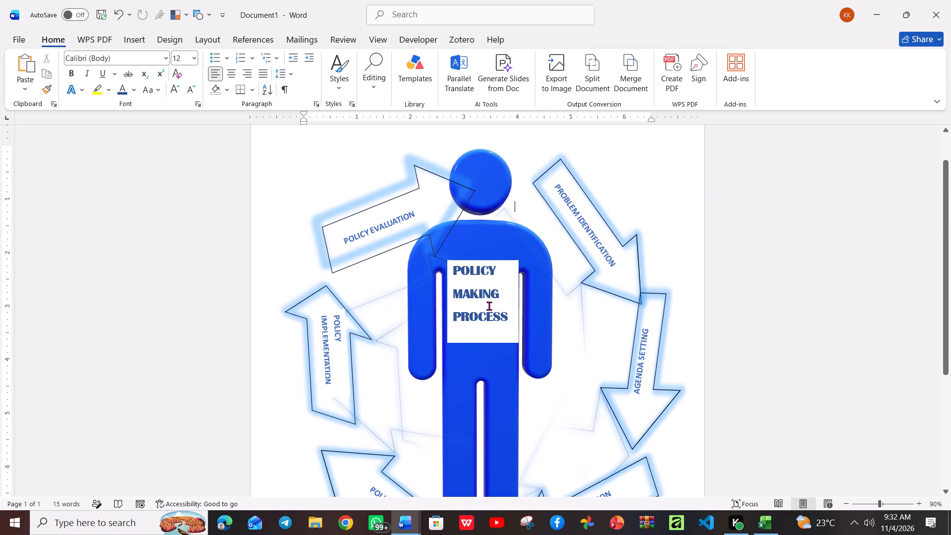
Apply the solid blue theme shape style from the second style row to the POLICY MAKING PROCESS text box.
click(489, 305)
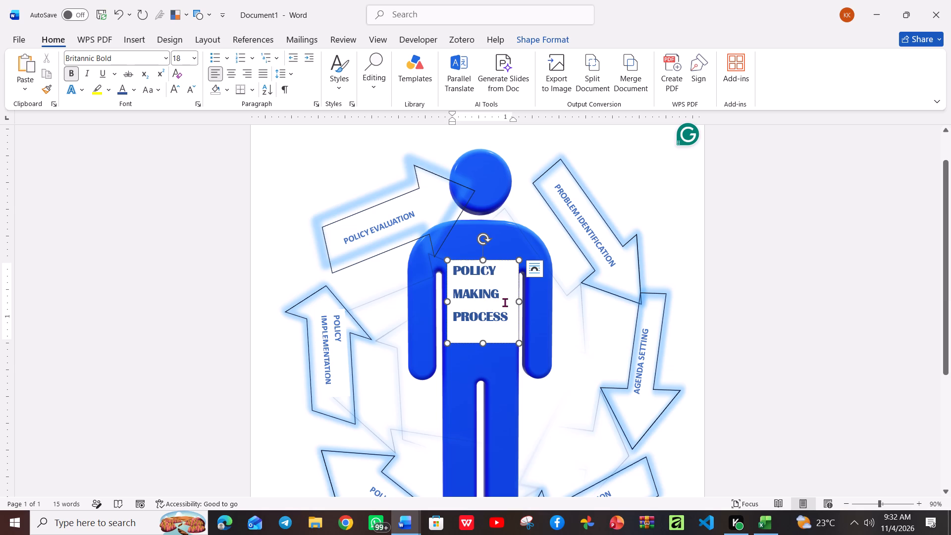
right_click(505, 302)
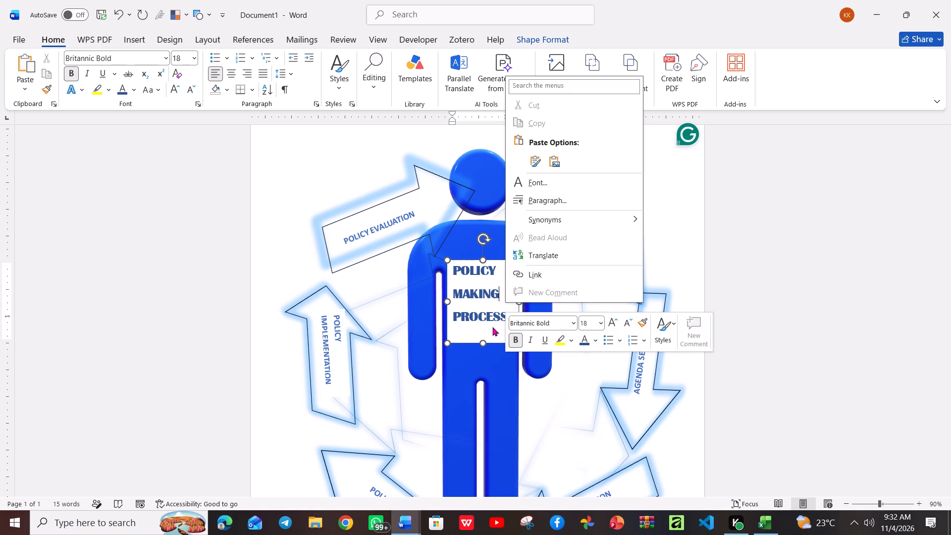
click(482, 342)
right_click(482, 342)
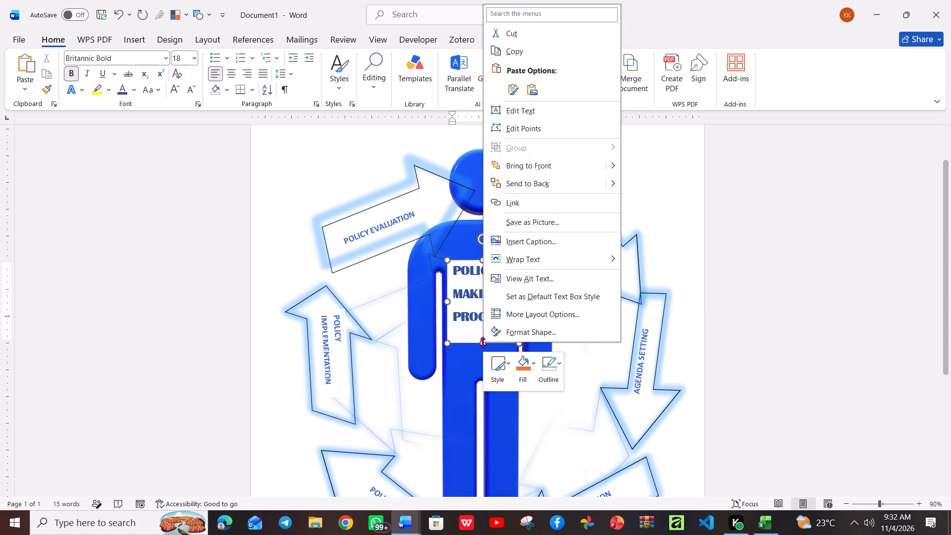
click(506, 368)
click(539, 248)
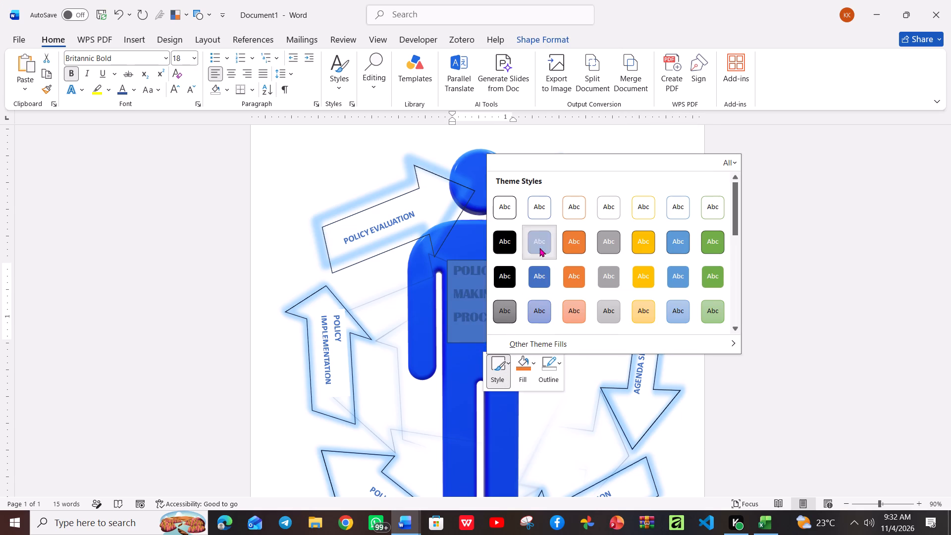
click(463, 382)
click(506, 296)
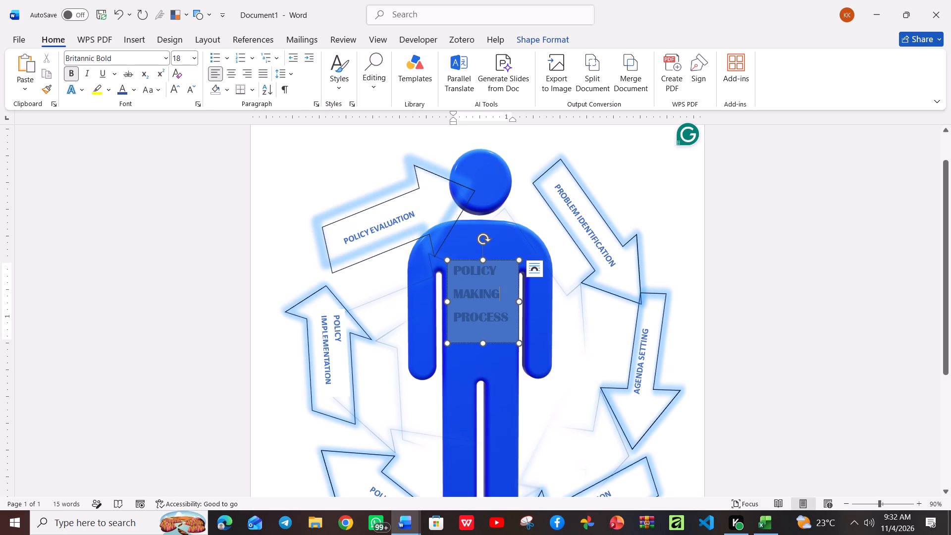
Apply the blue gradient theme shape style with a shadow effect to the POLICY MAKING PROCESS text box.
right_click(483, 343)
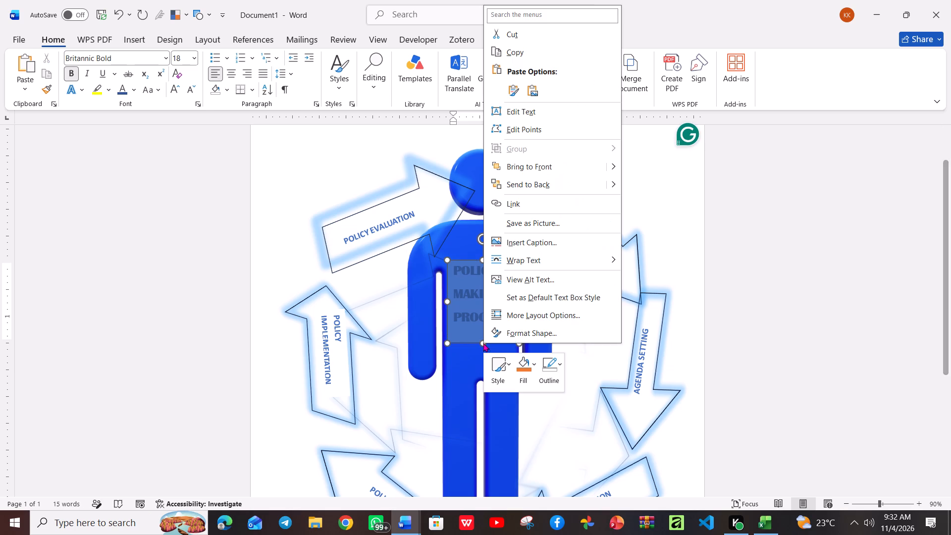
click(490, 365)
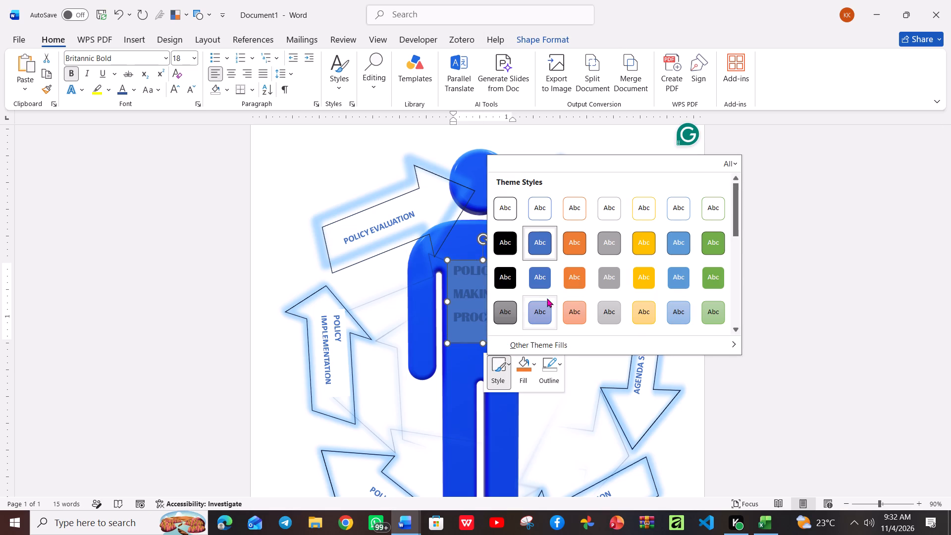
scroll(548, 284, down, 1)
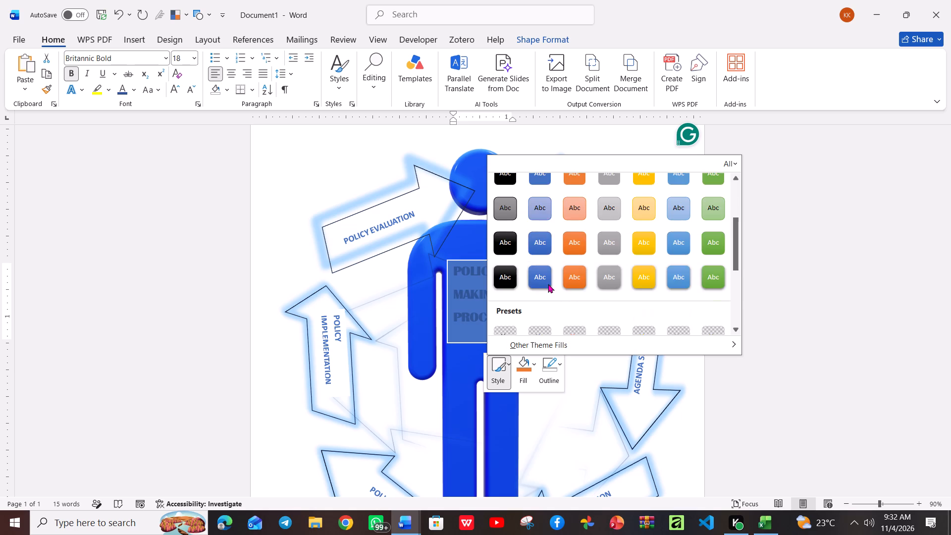
scroll(548, 284, down, 2)
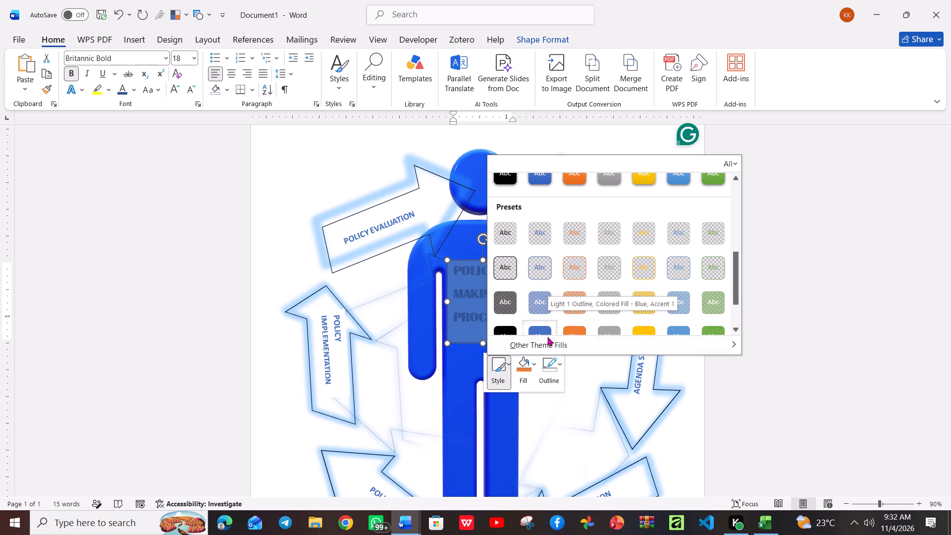
scroll(549, 269, up, 1)
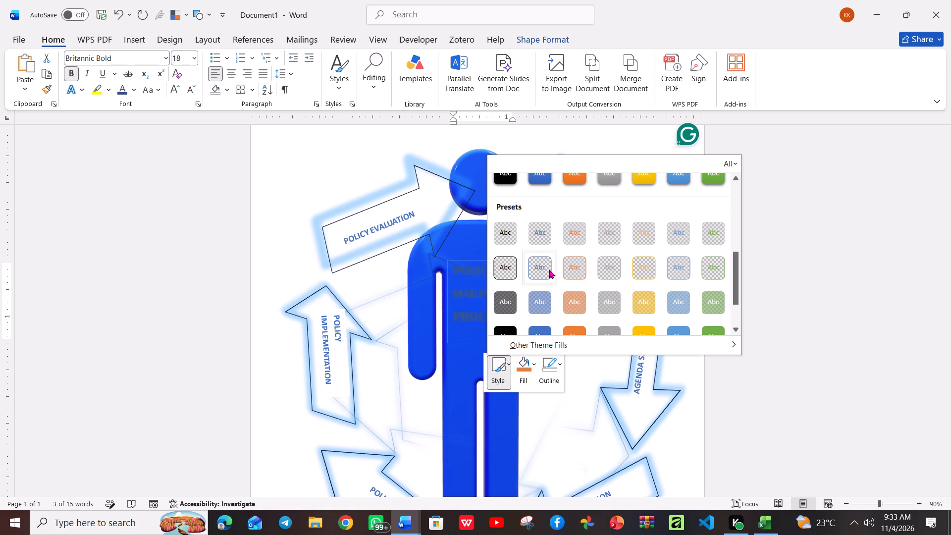
scroll(549, 269, up, 1)
click(540, 181)
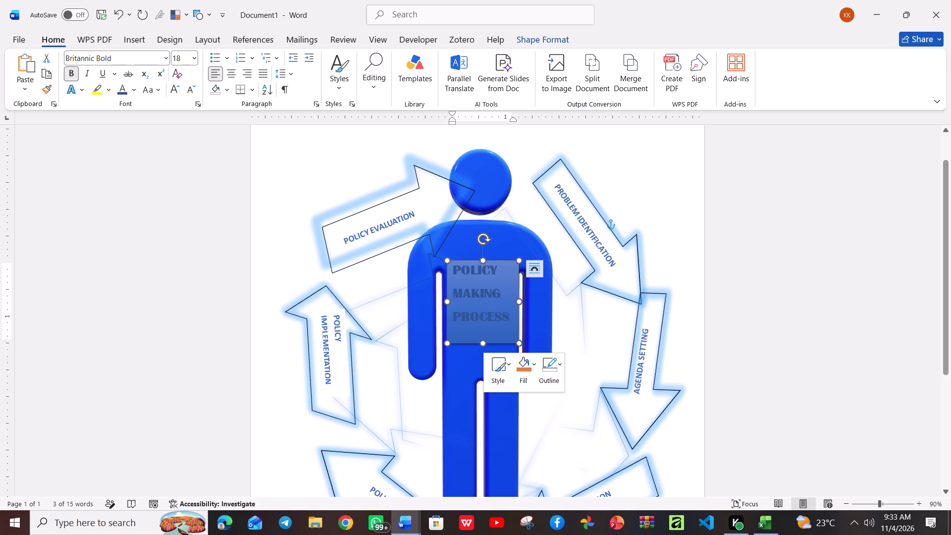
Set the POLICY MAKING PROCESS text box to No Fill.
click(530, 366)
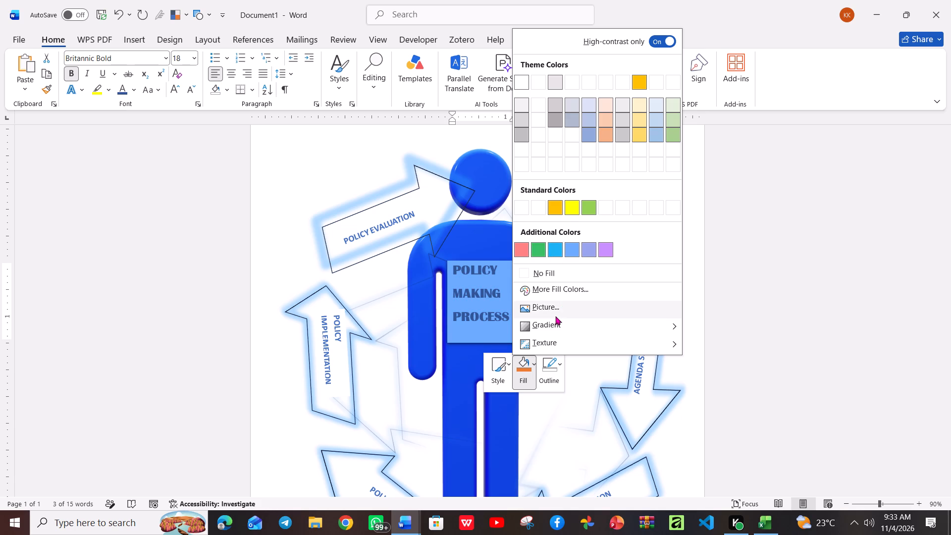
click(570, 274)
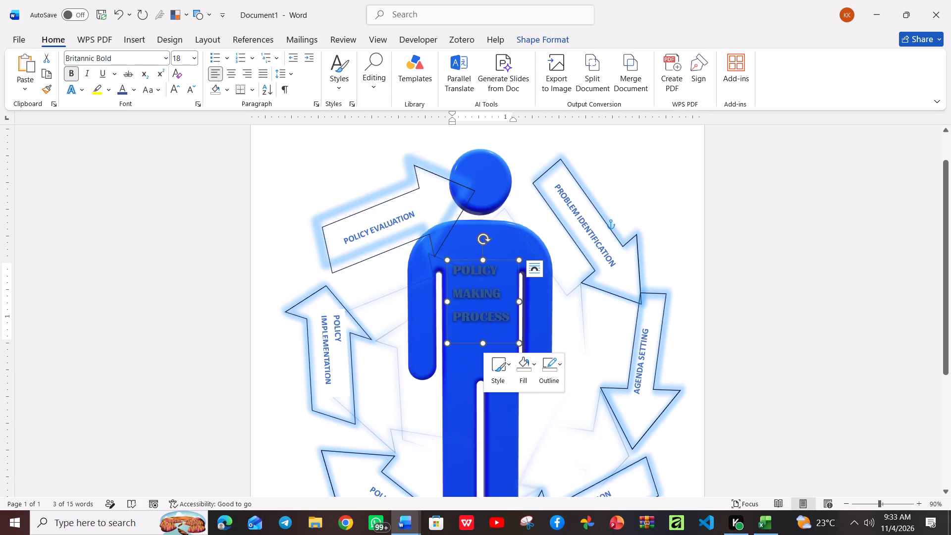
Set the font color of the POLICY MAKING PROCESS text to the standard Dark Blue.
click(482, 279)
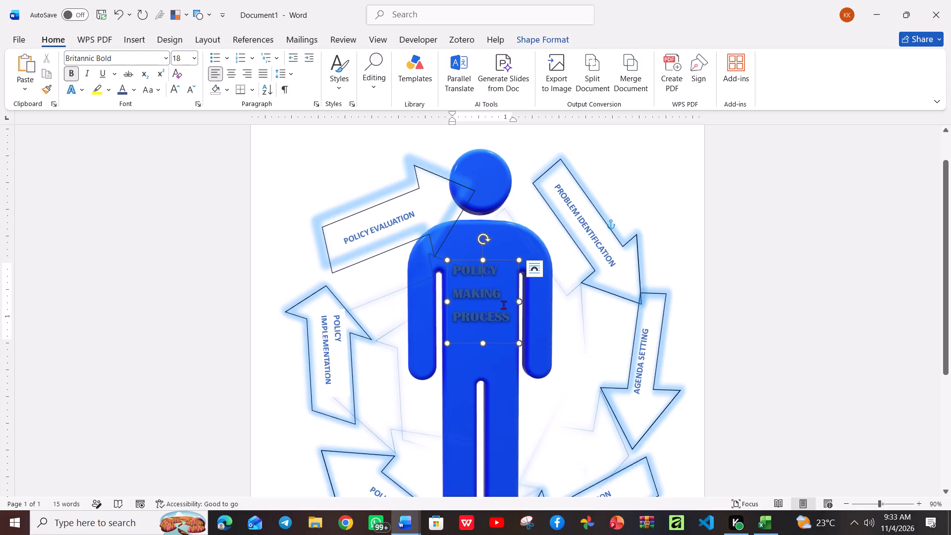
drag(510, 323, 456, 283)
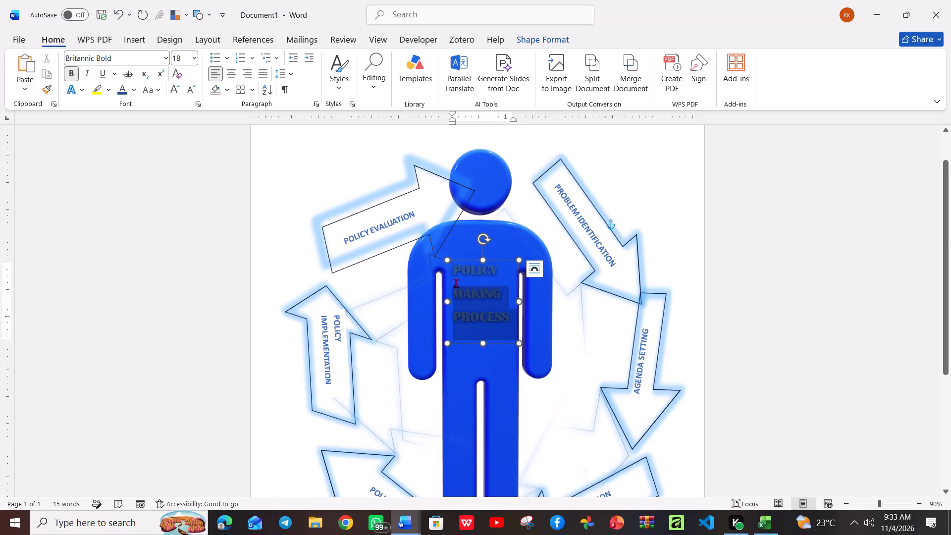
drag(456, 283, 457, 280)
click(545, 259)
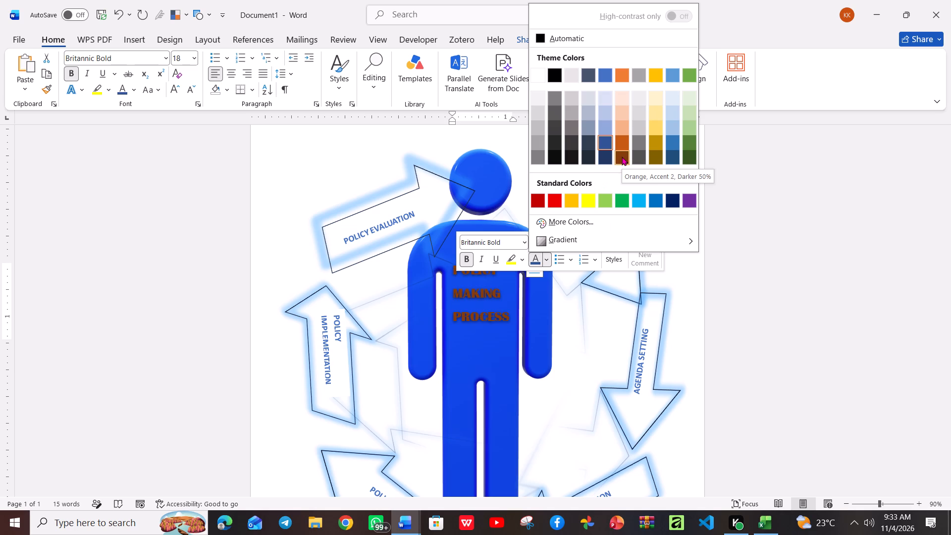
click(672, 196)
Change the font of the POLICY MAKING PROCESS text to Algerian and deselect the text box.
click(503, 316)
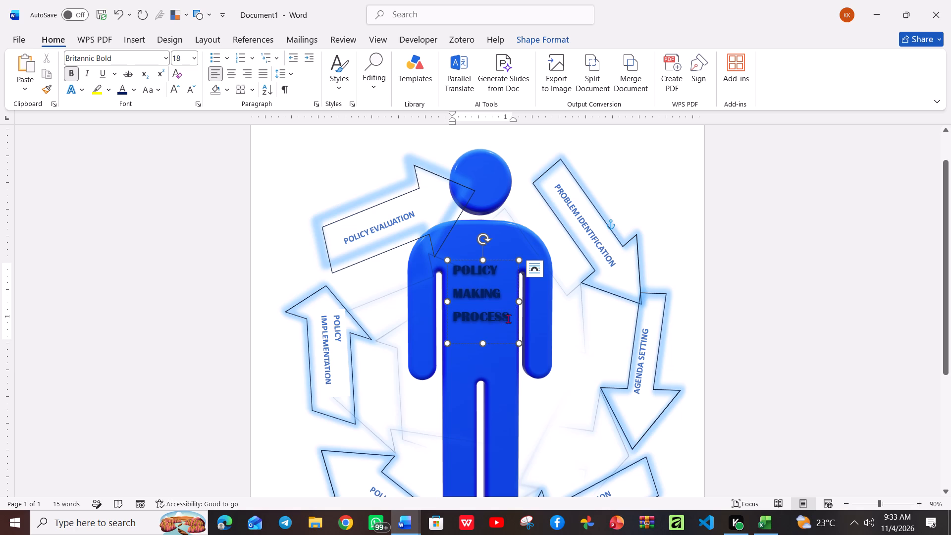
drag(508, 319, 454, 280)
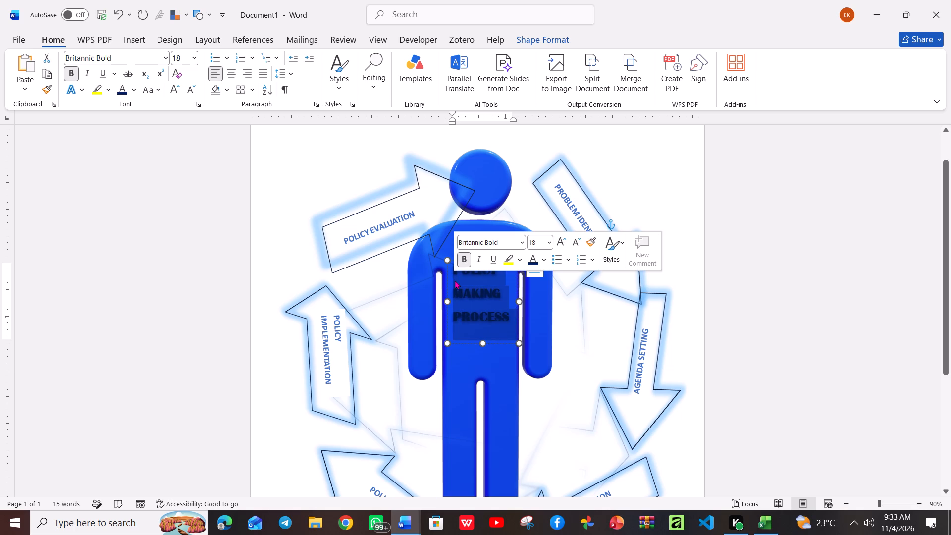
click(520, 240)
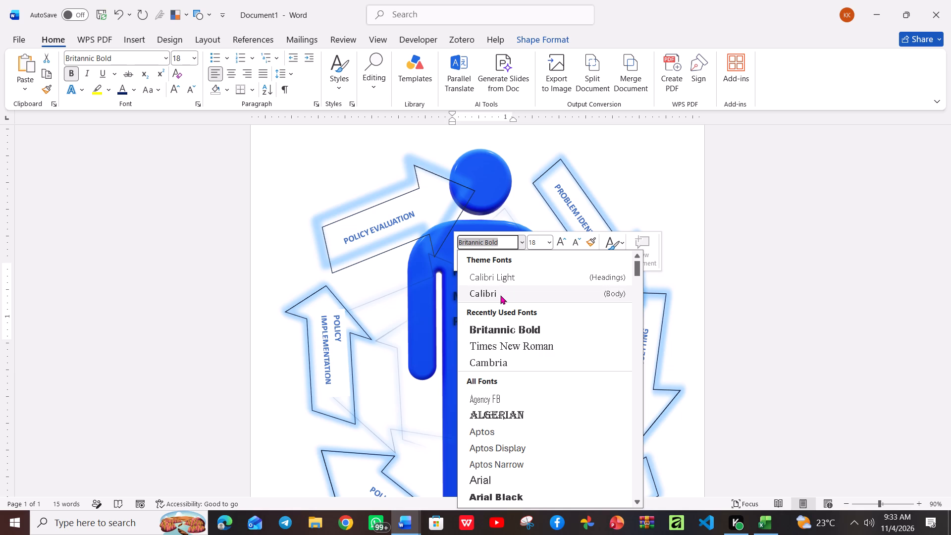
click(510, 414)
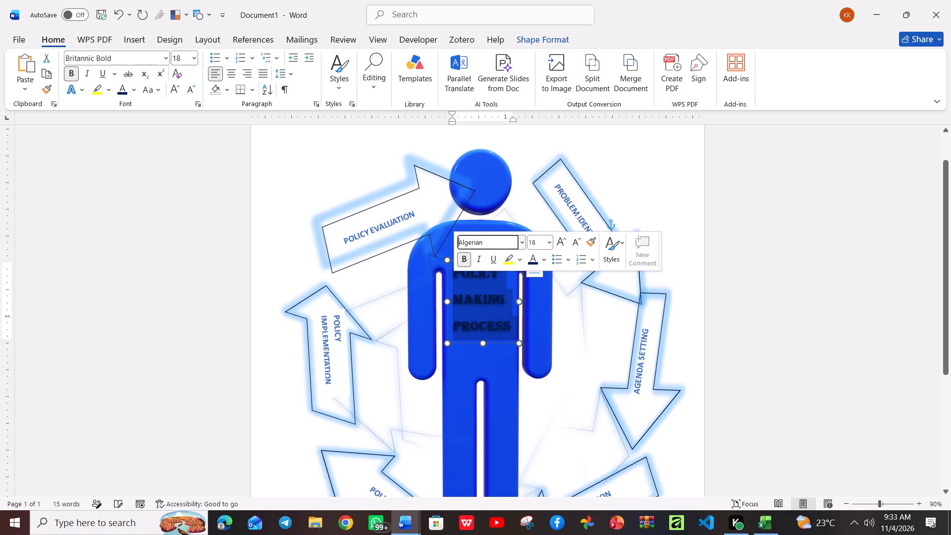
click(552, 425)
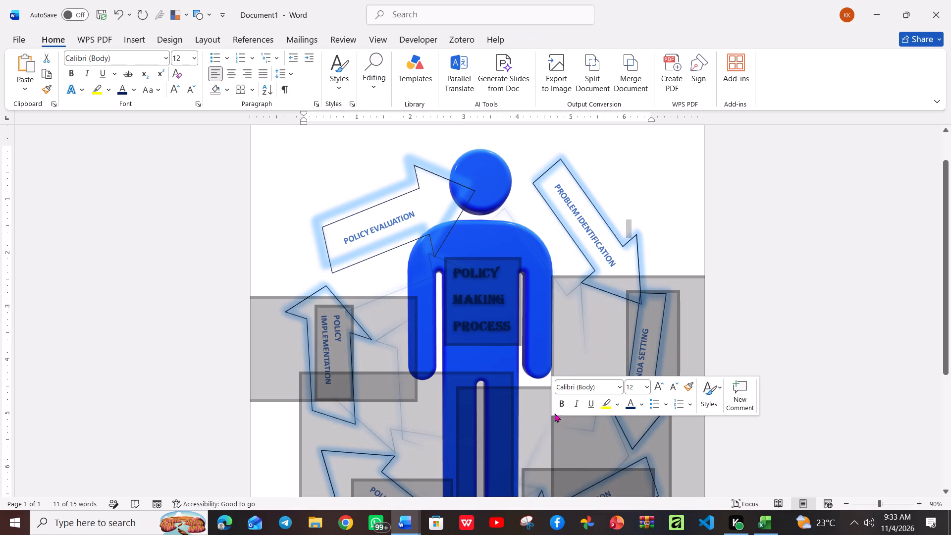
click(653, 215)
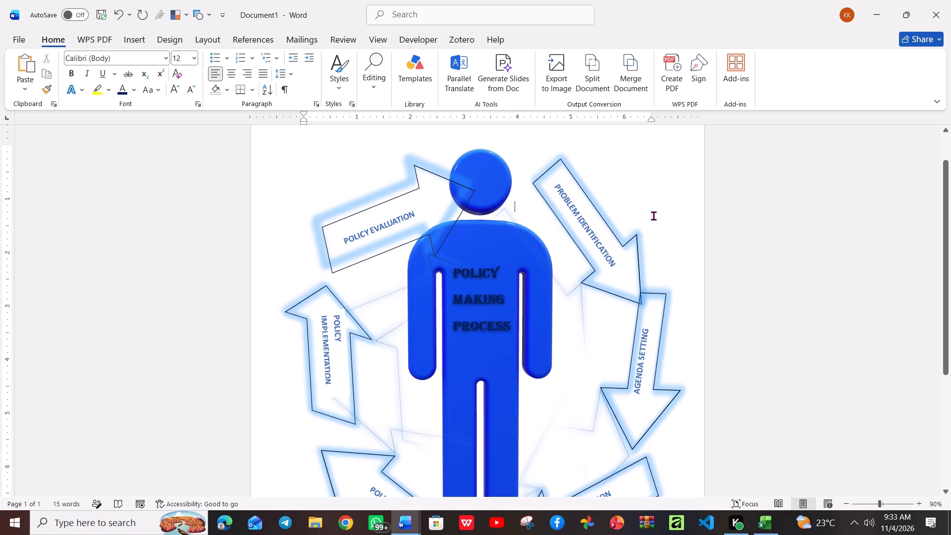
scroll(653, 215, down, 4)
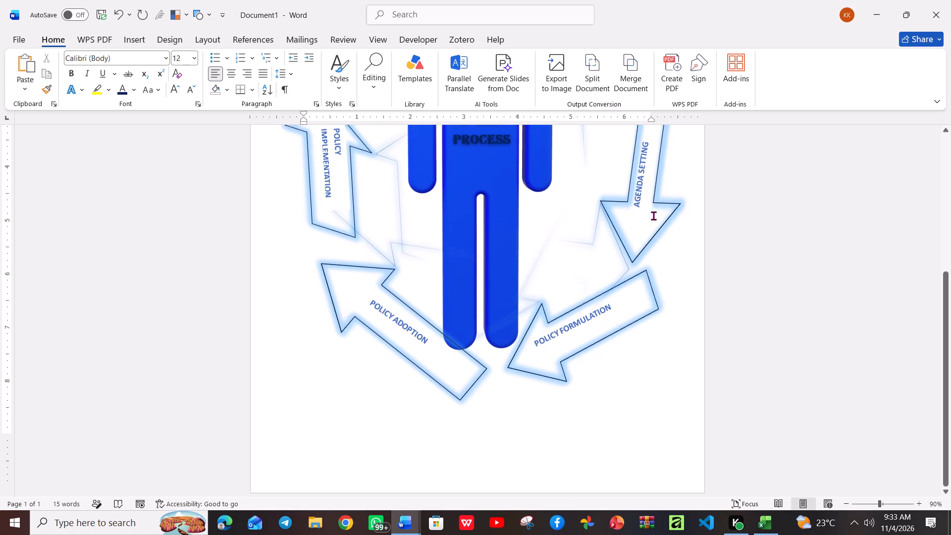